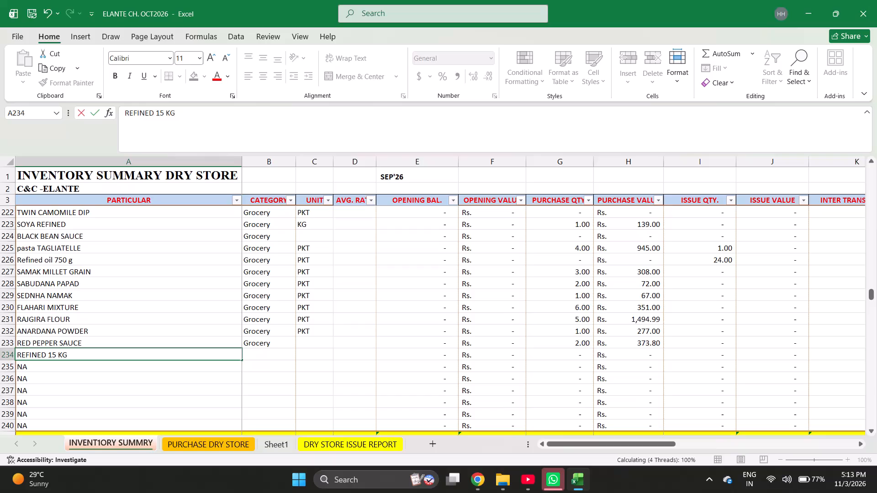
# Complete the REFINED 15 KG item in the inventory summary with category Grocery, filled from the row above, and unit TIN.
pyautogui.hotkey('ctrl', 'd')
pyautogui.press('Right')
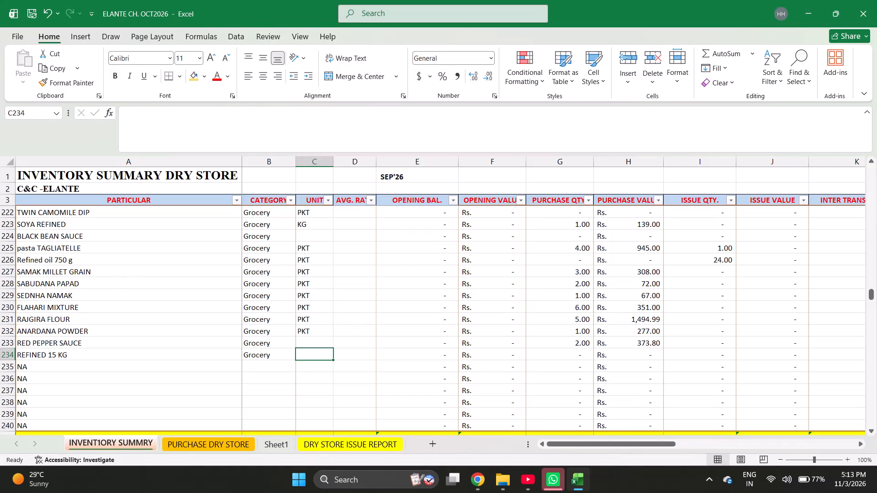
pyautogui.write('TI')
pyautogui.press('Left')
pyautogui.press('Left')
pyautogui.press('Left')
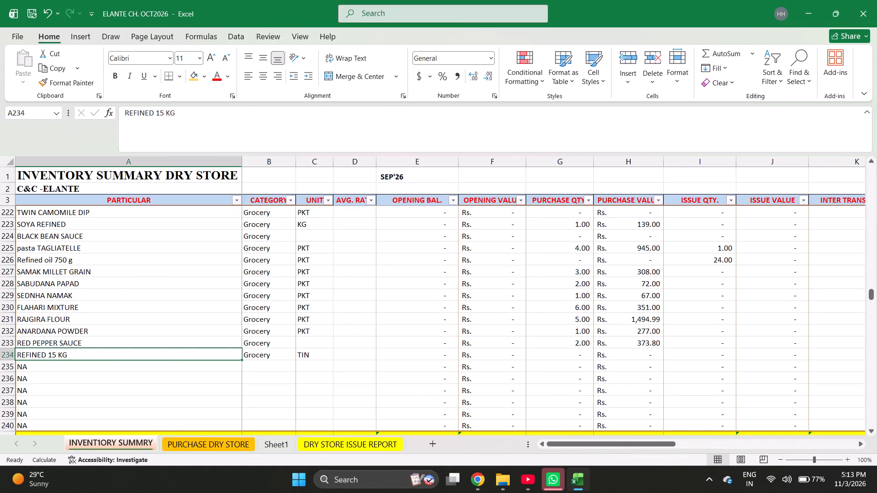
# Copy REFINED 15 KG from the inventory summary into the product cell of the 26-Oct-26 R2G HOSPITALITY row on PURCHASE DRY STORE.
pyautogui.hotkey('ctrl', 'c')
pyautogui.hotkey('ctrl', 'pagedown')
pyautogui.press('Return')
pyautogui.press('Return')
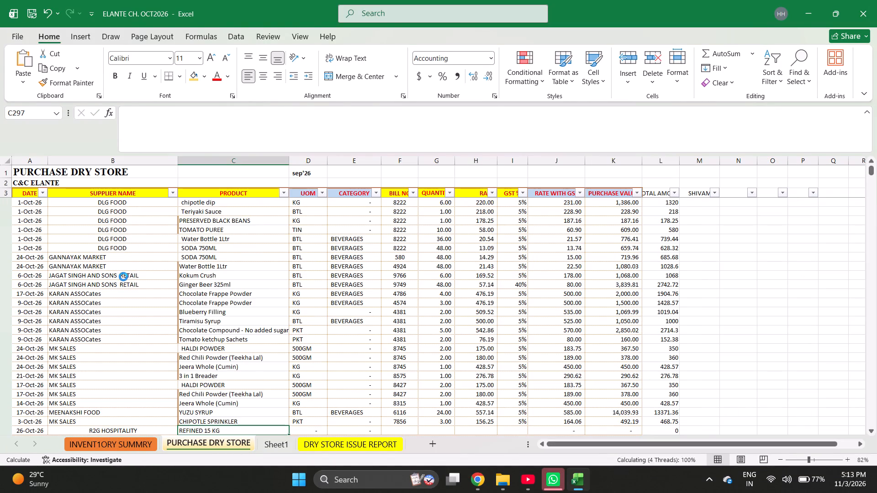
# Find BBQ SAUCE in the inventory summary and copy it into the next product cell of the purchase sheet.
pyautogui.hotkey('ctrl', 'pageup')
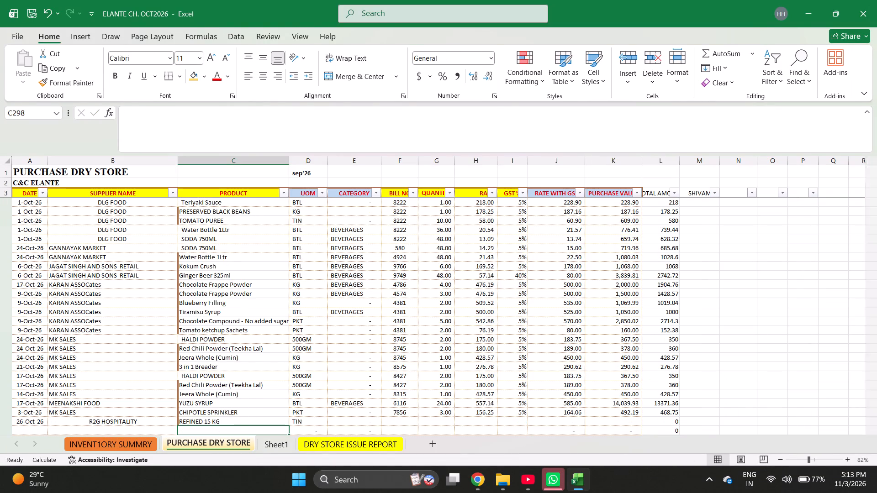
pyautogui.hotkey('ctrl', 'f')
pyautogui.write('BBG')
pyautogui.press('BackSpace')
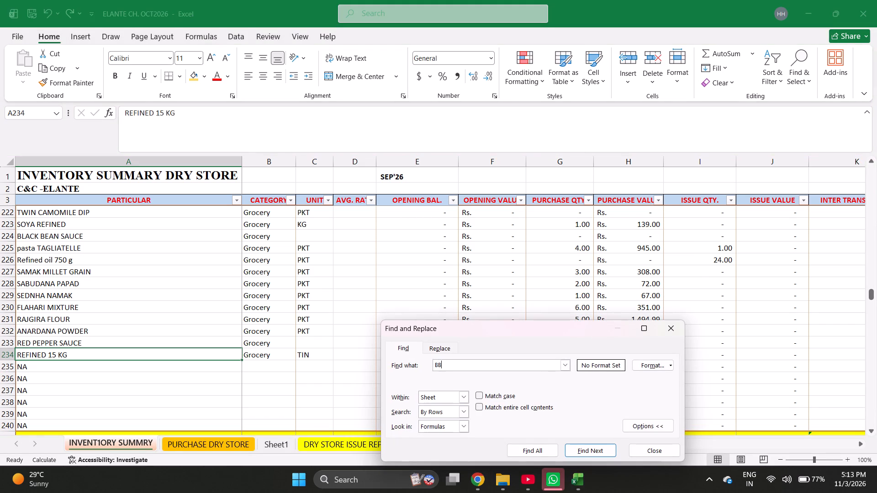
pyautogui.press('q')
pyautogui.press('Return')
pyautogui.press('Escape')
pyautogui.hotkey('ctrl', 'c')
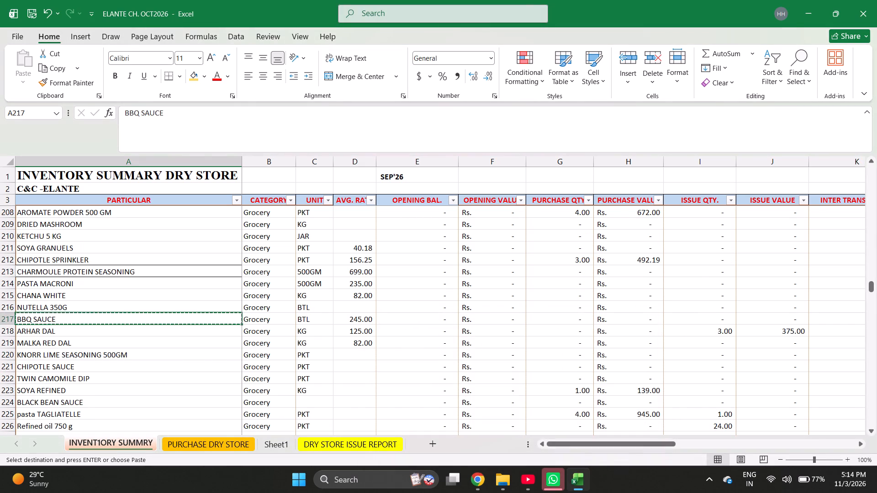
pyautogui.hotkey('ctrl', 'pagedown')
pyautogui.press('Return')
pyautogui.press('Return')
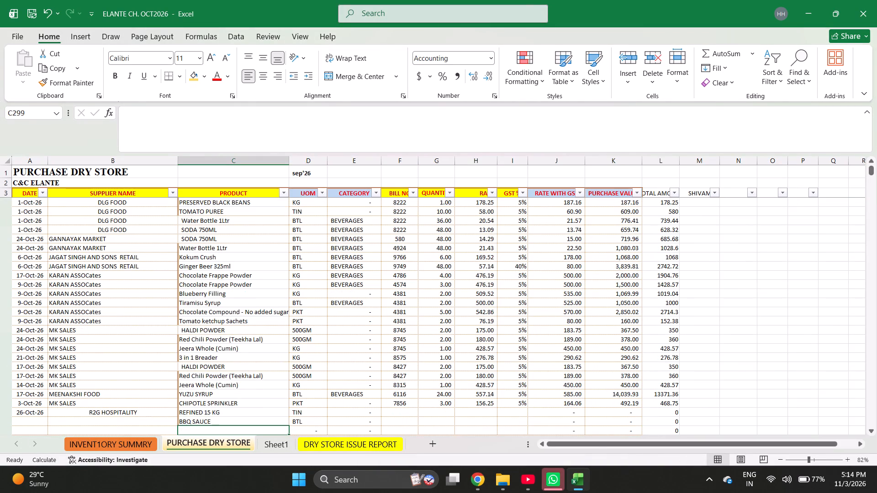
# Find Lotus Biscoff Spread (Smooth) in the inventory summary and copy it into the next product cell of the purchase sheet.
pyautogui.hotkey('ctrl', 'pageup')
pyautogui.hotkey('ctrl', 'f')
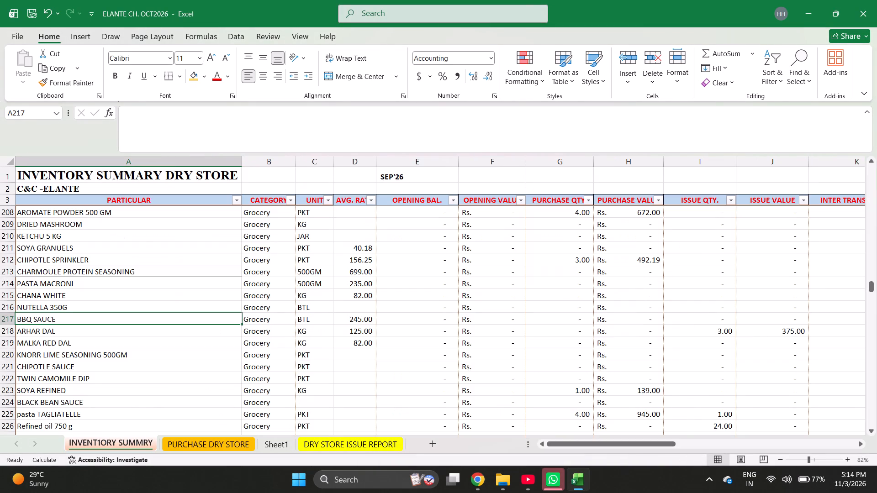
pyautogui.write('LOTUS')
pyautogui.press('Return')
pyautogui.press('Return')
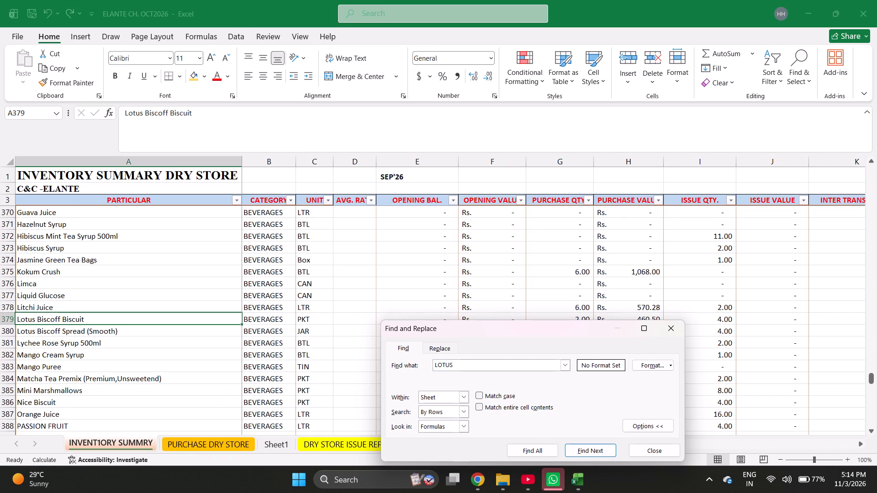
pyautogui.press('Escape')
pyautogui.hotkey('ctrl', 'c')
pyautogui.hotkey('ctrl', 'pagedown')
pyautogui.press('Return')
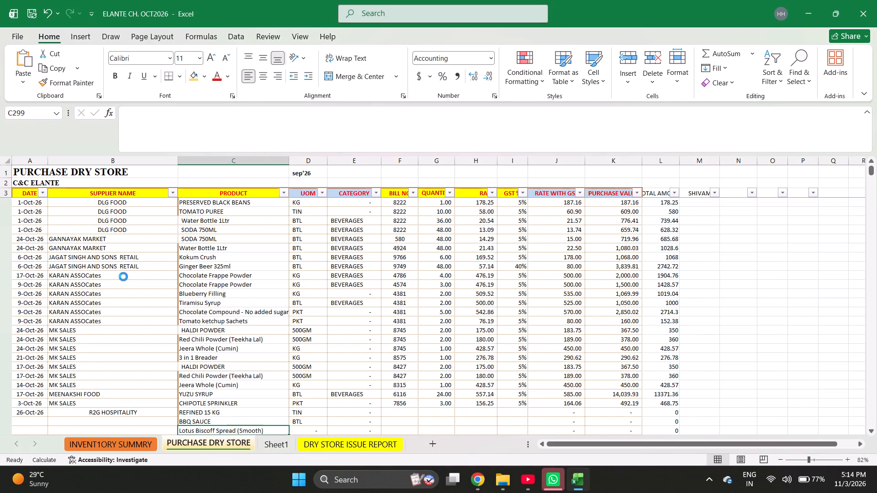
pyautogui.press('Return')
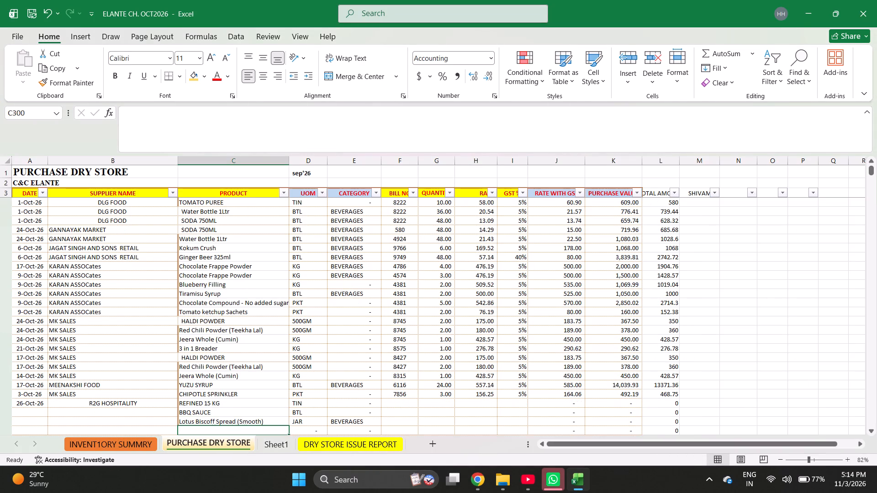
# Find SRIRACHA CHILLI HOT SAUCE in the inventory summary and copy it into the next product cell of the purchase sheet.
pyautogui.hotkey('ctrl', 'pageup')
pyautogui.hotkey('ctrl', 'f')
pyautogui.write('SR')
pyautogui.press('Return')
pyautogui.press('Escape')
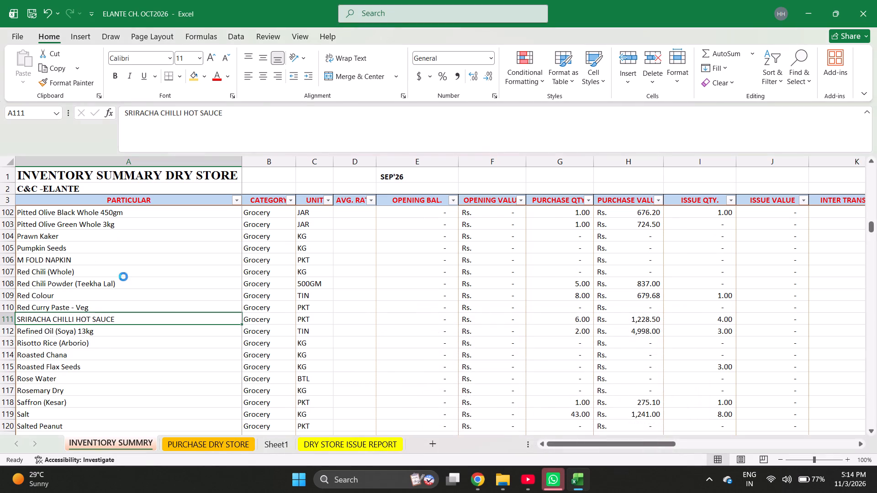
pyautogui.hotkey('ctrl', 'c')
pyautogui.hotkey('ctrl', 'pagedown')
pyautogui.press('Return')
pyautogui.press('Return')
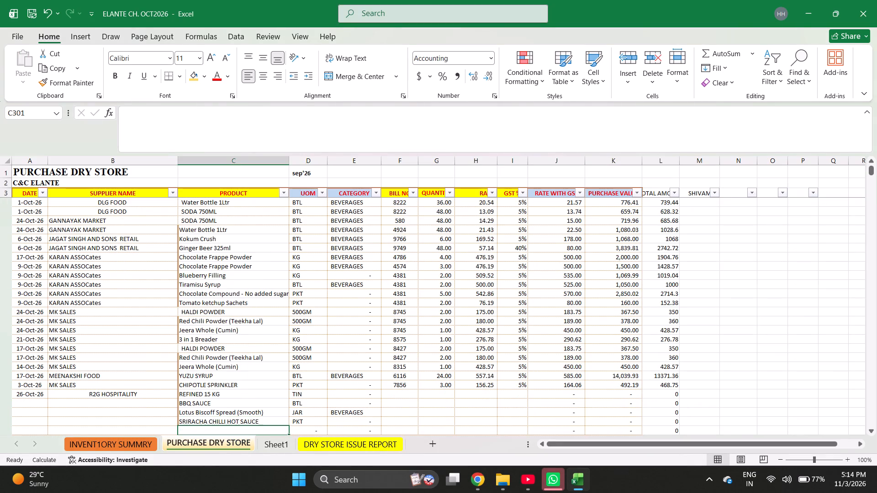
# Enter URAD DAL as the product in the row below SRIRACHA CHILLI HOT SAUCE.
pyautogui.write('URA')
pyautogui.write('D DAL')
pyautogui.press('Left')
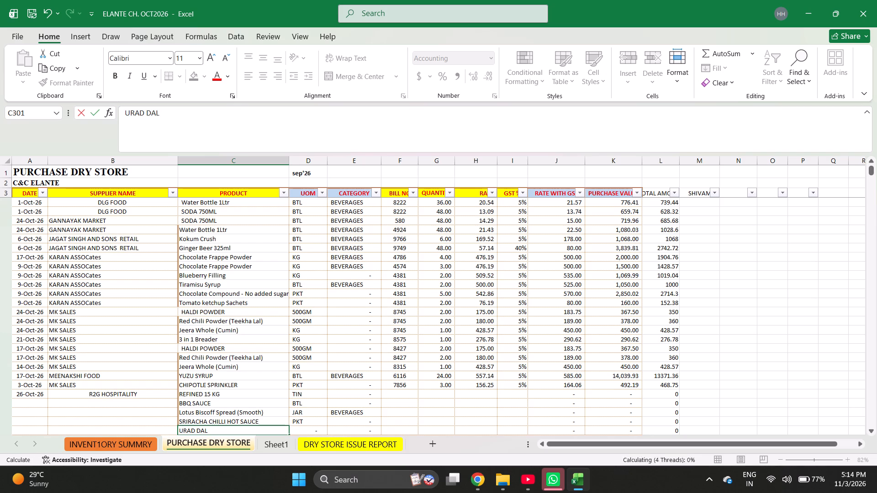
# Enter bill number 5887 for the new REFINED 15 KG purchase row.
pyautogui.hotkey('ctrl', 'Up')
pyautogui.press('Right')
pyautogui.hotkey('ctrl', 'shift', 'Down')
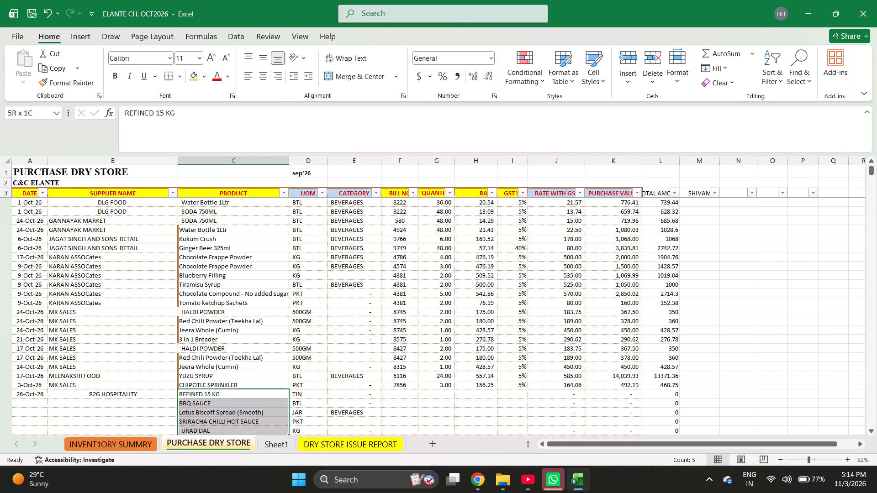
pyautogui.press('Right')
pyautogui.press('Right')
pyautogui.press('Right')
pyautogui.press('Right')
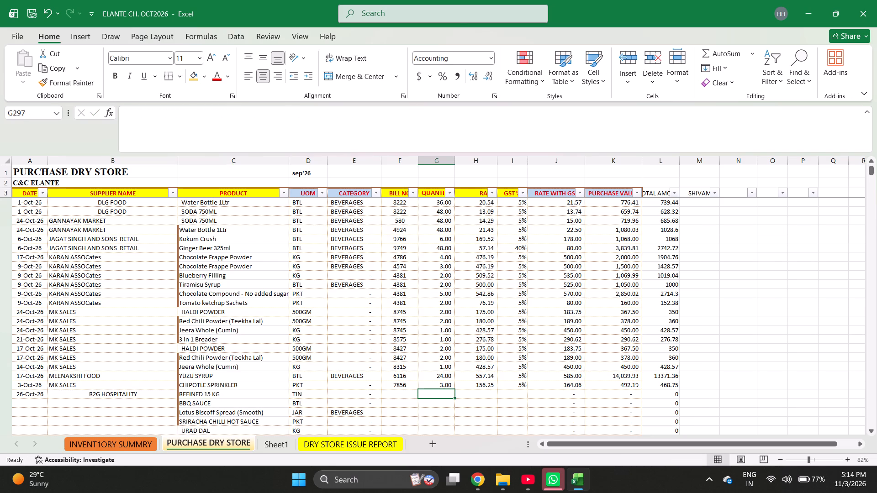
pyautogui.press('Left')
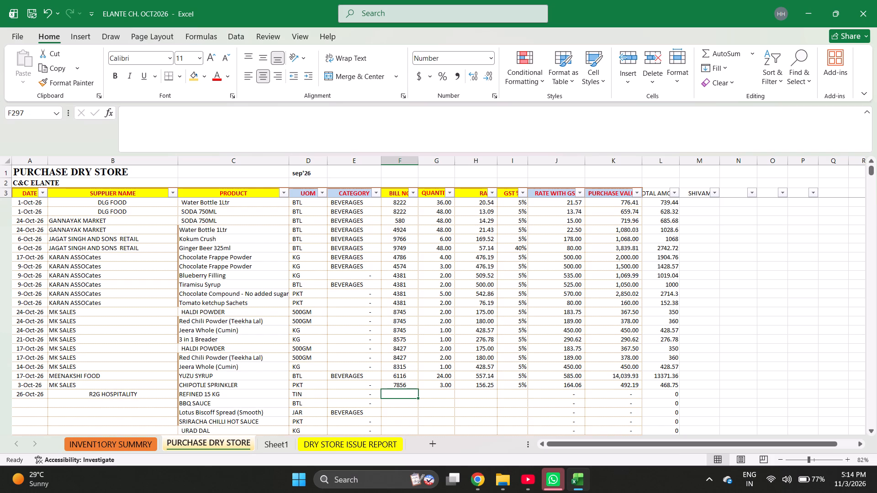
pyautogui.write('5887')
pyautogui.press('Right')
# Enter the quantities 2, 1, 3, 6 and 2 for the five new products from REFINED 15 KG to URAD DAL.
pyautogui.press('pagedown')
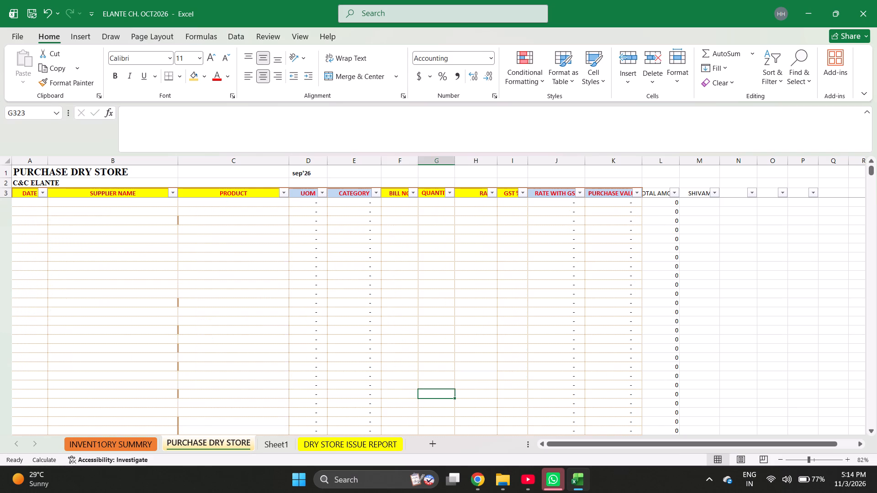
pyautogui.press('pageup')
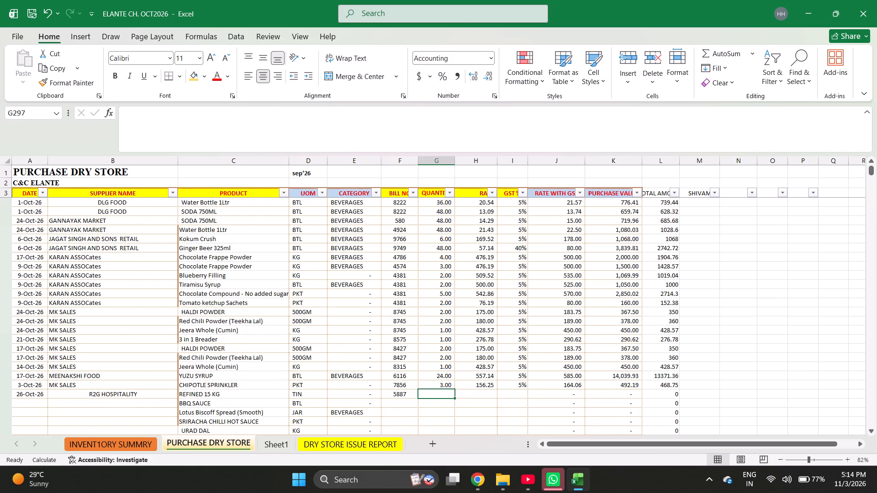
pyautogui.press('2')
pyautogui.press('Return')
pyautogui.press('1')
pyautogui.press('Return')
pyautogui.press('3')
pyautogui.press('Return')
pyautogui.press('6')
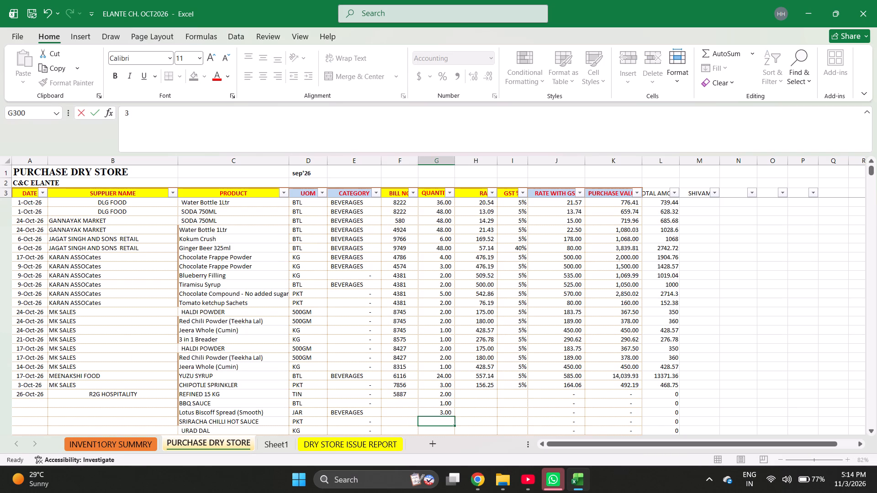
pyautogui.press('Return')
pyautogui.press('2')
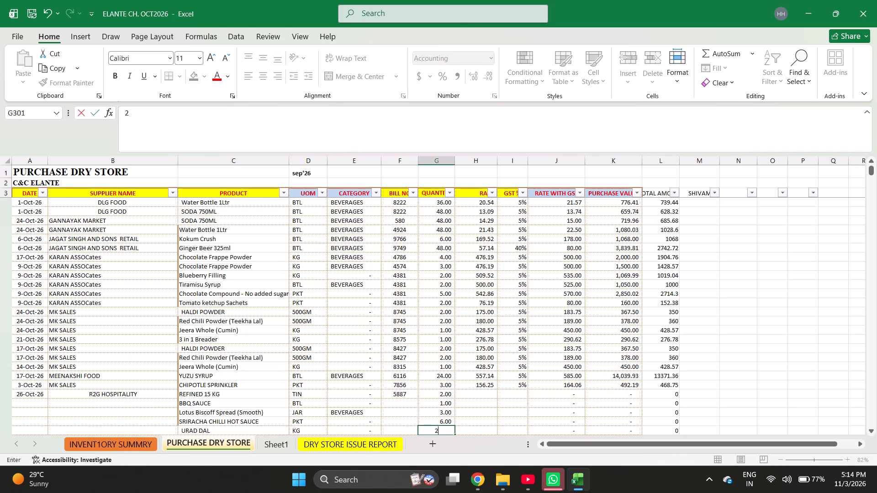
pyautogui.press('Right')
# Enter the rates 2466.67, 245, 490, 190 and 130 for the five products from REFINED 15 KG to URAD DAL.
pyautogui.press('Up')
pyautogui.press('Up')
pyautogui.press('Up')
pyautogui.press('Up')
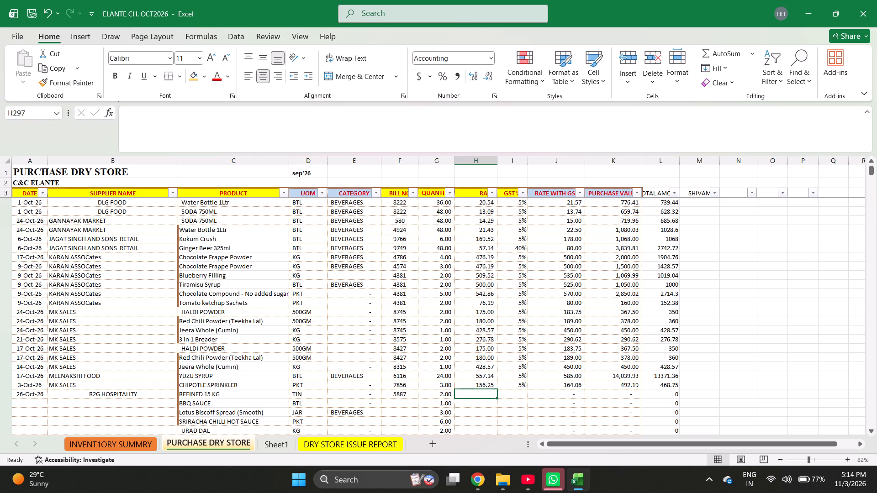
pyautogui.write('24')
pyautogui.write('66.67')
pyautogui.press('Return')
pyautogui.write('245')
pyautogui.press('Return')
pyautogui.write('490')
pyautogui.press('Return')
pyautogui.write('190')
pyautogui.press('Return')
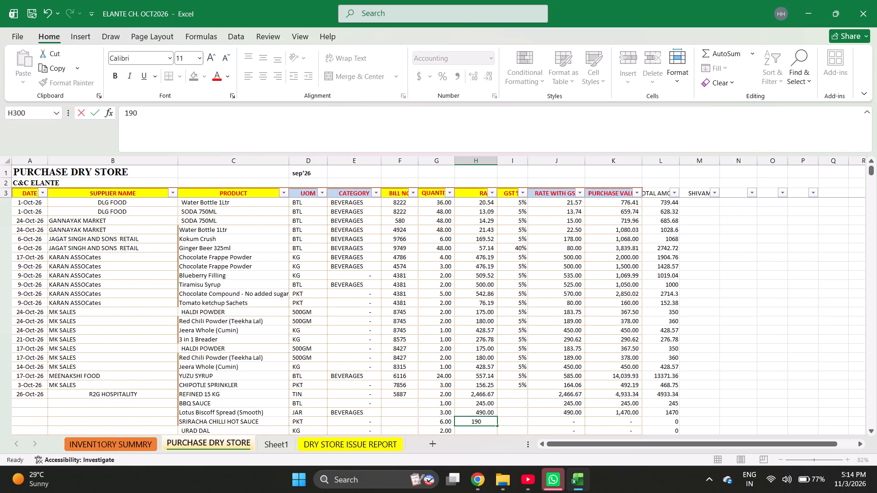
pyautogui.write('130')
pyautogui.press('Right')
# Fill 5% GST for REFINED 15 KG through SRIRACHA CHILLI HOT SAUCE and set 0% GST for URAD DAL.
pyautogui.hotkey('ctrl', 'Up')
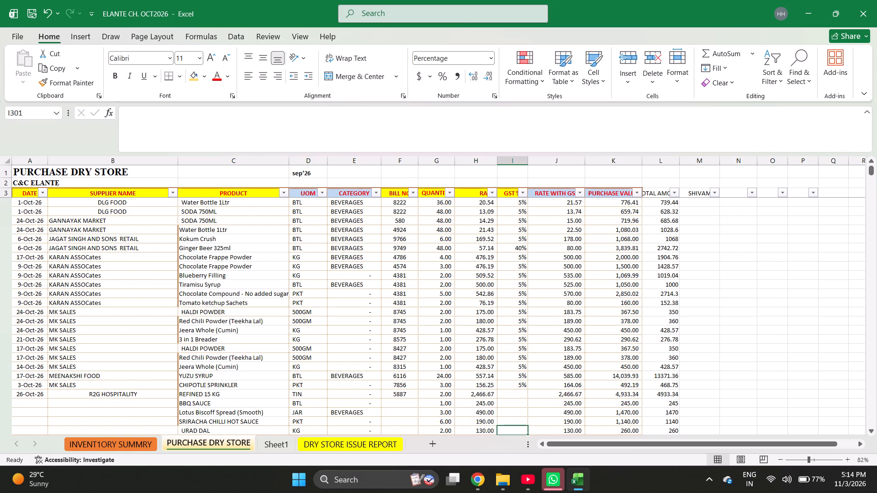
pyautogui.press('Down')
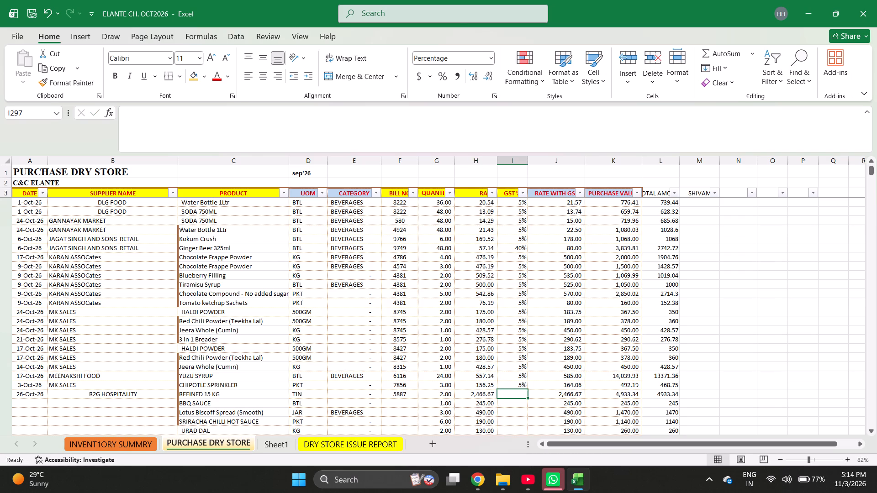
pyautogui.press('Up')
pyautogui.hotkey('shift', 'Down')
pyautogui.hotkey('shift', 'Down')
pyautogui.hotkey('shift', 'Down')
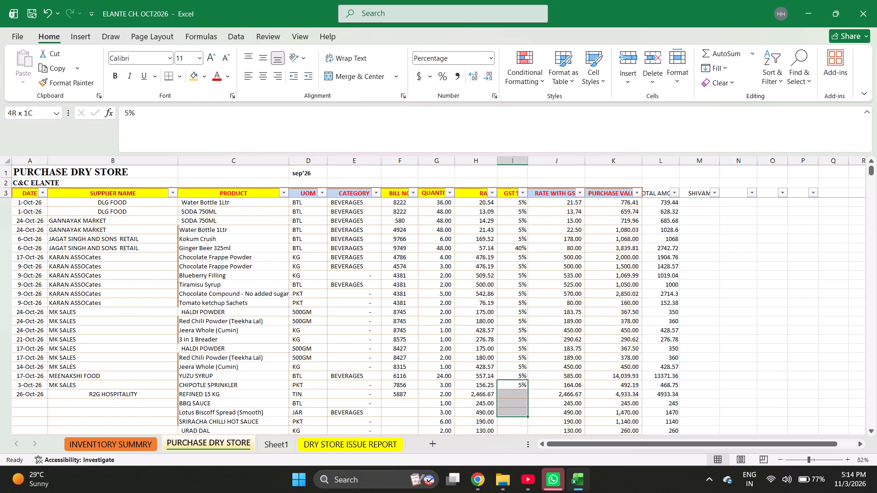
pyautogui.hotkey('shift', 'Down')
pyautogui.hotkey('ctrl', 'd')
pyautogui.hotkey('ctrl', 'Down')
pyautogui.press('Down')
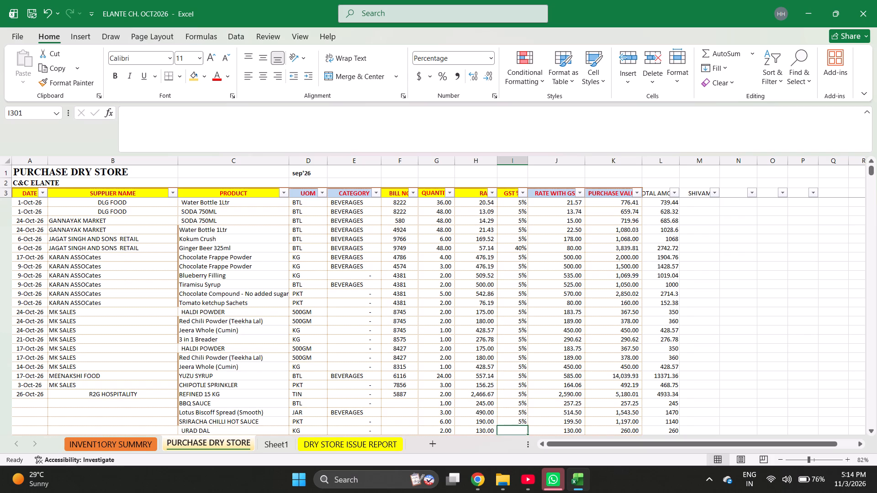
pyautogui.press('0')
pyautogui.press('Left')
# Fill bill number 5887 down from REFINED 15 KG to URAD DAL.
pyautogui.press('Left')
pyautogui.press('Left')
pyautogui.hotkey('ctrl', 'Up')
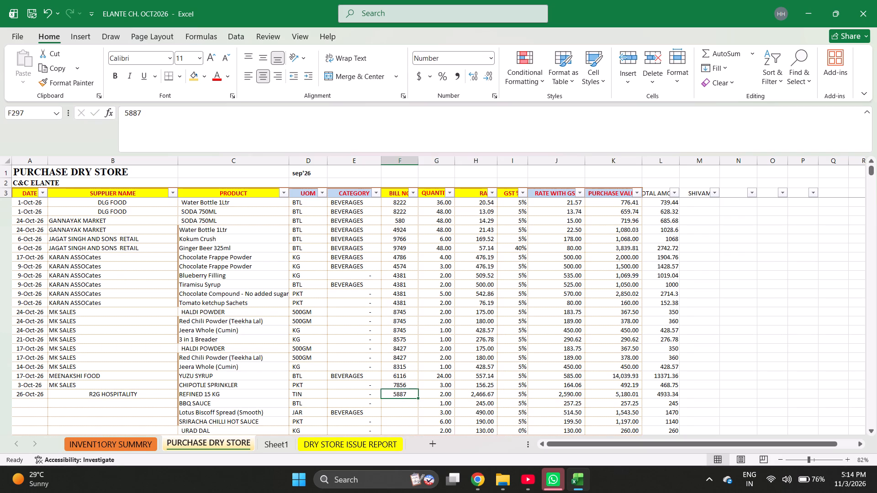
pyautogui.hotkey('shift', 'Down')
pyautogui.hotkey('shift', 'Down')
pyautogui.hotkey('shift', 'Down')
pyautogui.hotkey('shift', 'Down')
pyautogui.hotkey('ctrl', 'd')
# Fill the date 26-Oct-26 and supplier R2G HOSPITALITY down from REFINED 15 KG to URAD DAL.
pyautogui.hotkey('ctrl', 'Left')
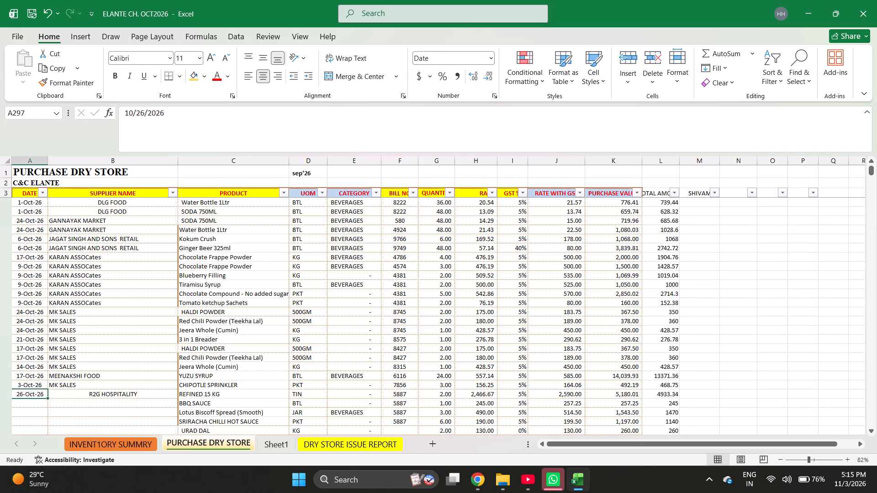
pyautogui.hotkey('shift', 'Right')
pyautogui.hotkey('shift', 'Down')
pyautogui.hotkey('shift', 'Down')
pyautogui.hotkey('shift', 'Down')
pyautogui.hotkey('shift', 'Down')
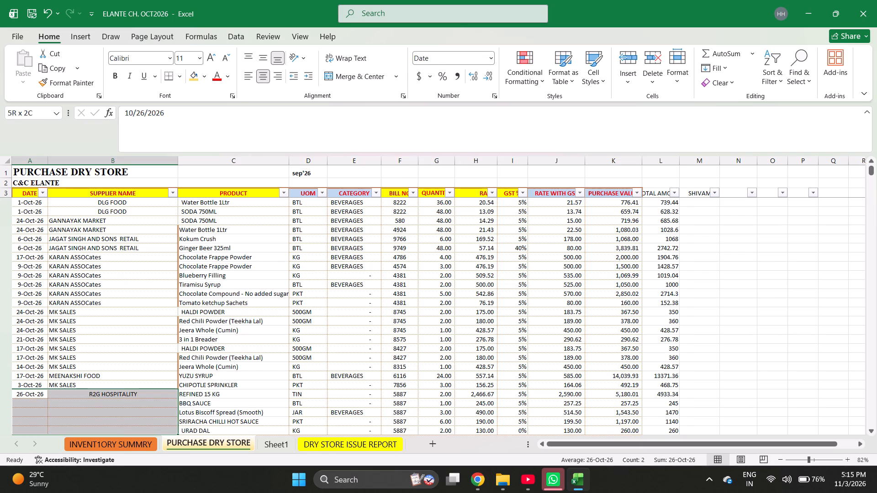
pyautogui.hotkey('ctrl', 'd')
# Select the purchase values of the bill 5887 items to check their sum.
pyautogui.press('Right')
pyautogui.press('Right')
pyautogui.press('Right')
pyautogui.press('Right')
pyautogui.press('Right')
pyautogui.press('Right')
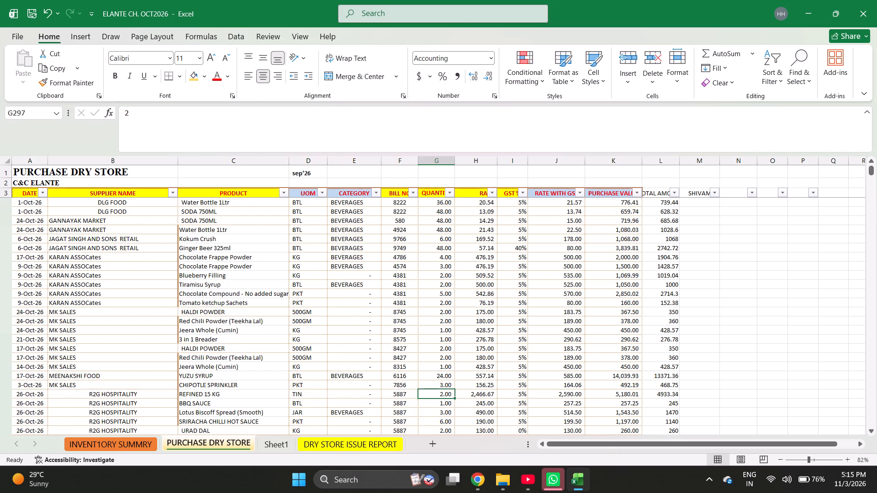
pyautogui.press('Right')
pyautogui.press('Right')
pyautogui.press('Right')
pyautogui.press('Right')
pyautogui.hotkey('shift', 'Down')
pyautogui.hotkey('shift', 'Down')
pyautogui.hotkey('shift', 'Down')
pyautogui.hotkey('shift', 'Down')
pyautogui.hotkey('shift', 'Down')
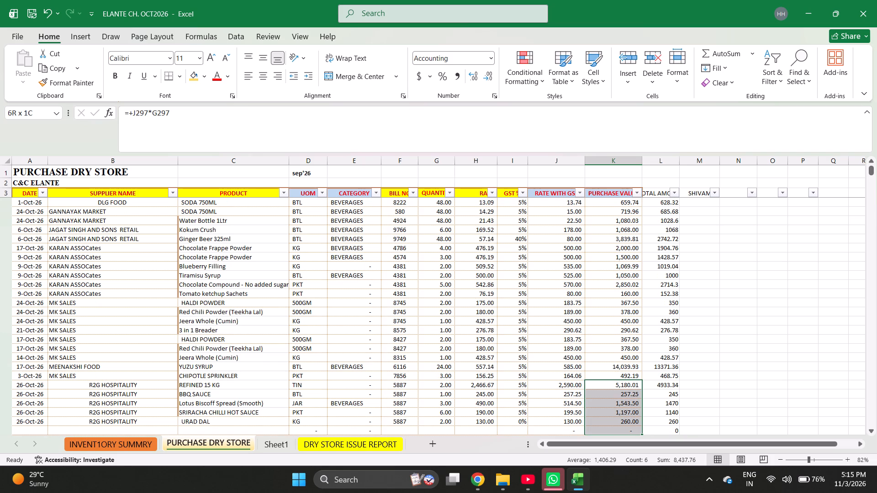
# Start the next purchase row with date 24-Oct-26 and supplier R2G HOSPITALITY filled from the row above.
pyautogui.hotkey('ctrl', 'Left')
pyautogui.hotkey('ctrl', 'Down')
pyautogui.press('Down')
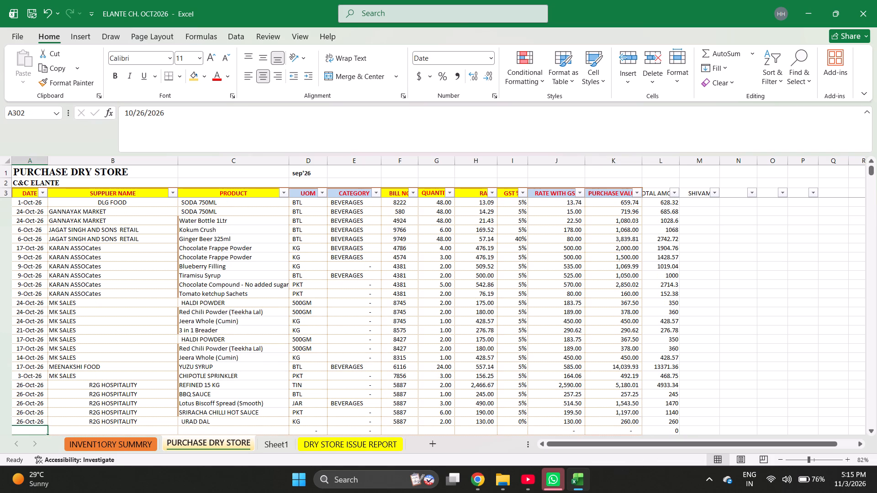
pyautogui.write('10-24-2026')
pyautogui.press('Right')
pyautogui.hotkey('ctrl', 'd')
pyautogui.press('Right')
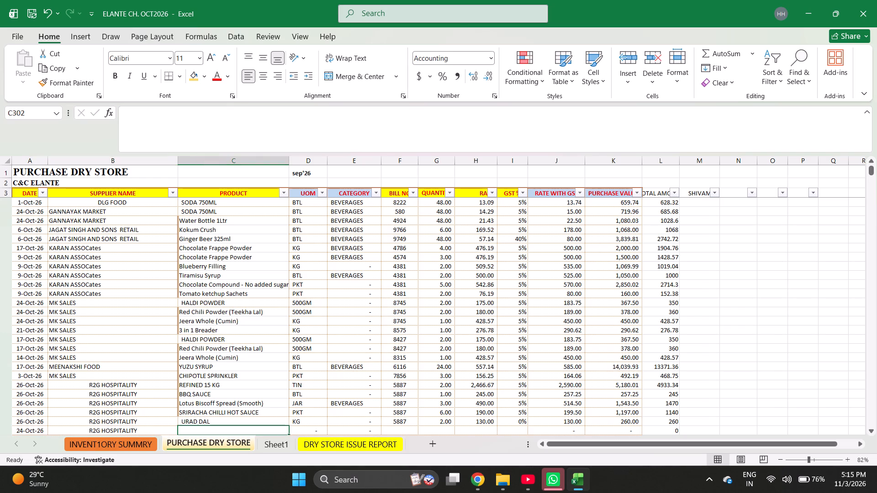
# Enter REFINED 15 KG as the product of the 24-Oct-26 R2G HOSPITALITY row.
pyautogui.press('r')
pyautogui.write('EF')
pyautogui.press('Return')
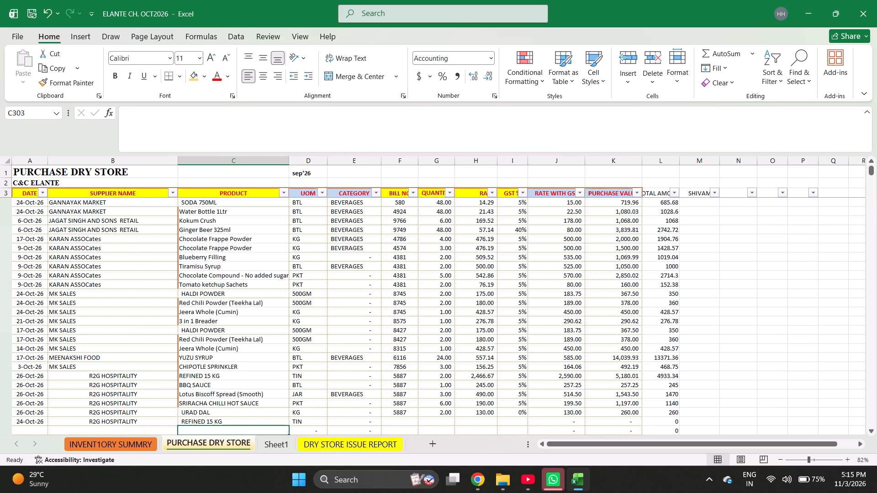
# Find Olive Black Sliced 3kg in the inventory summary and copy it into the product cell below REFINED 15 KG on the purchase sheet.
pyautogui.hotkey('ctrl', 'pageup')
pyautogui.hotkey('ctrl', 'f')
pyautogui.press('o')
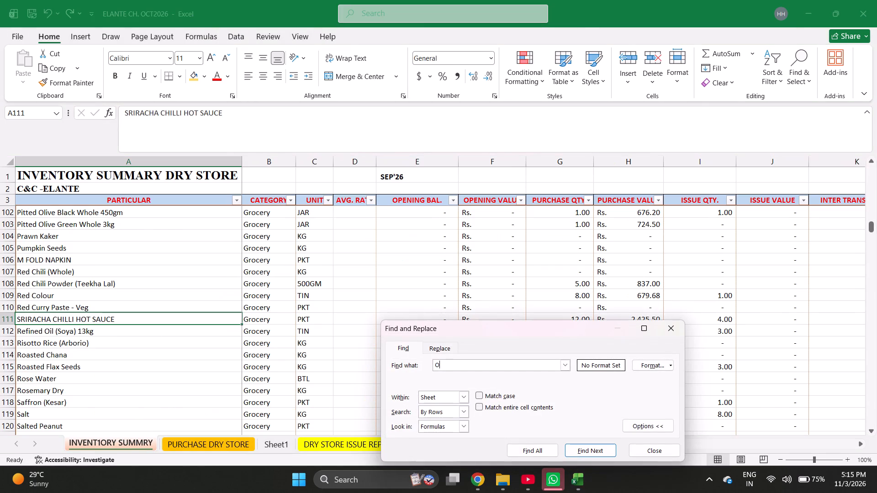
pyautogui.write('LIVE')
pyautogui.press('Return')
pyautogui.press('Return')
pyautogui.press('Return')
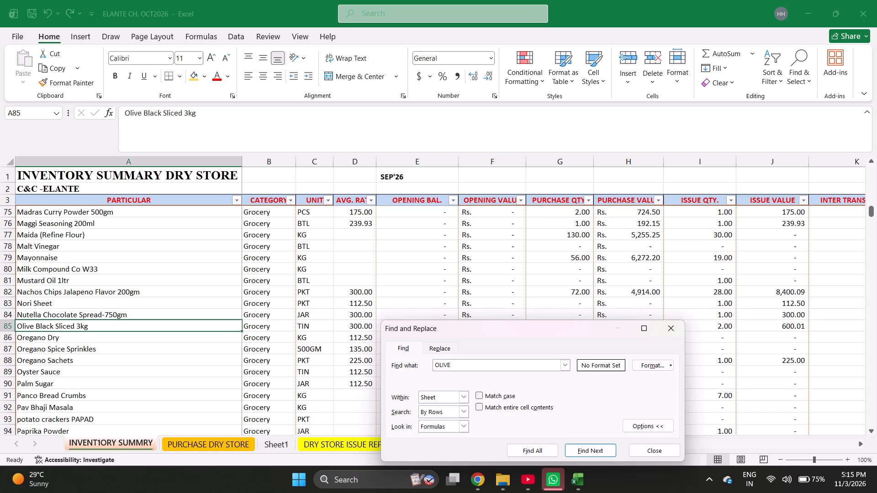
pyautogui.press('Escape')
pyautogui.hotkey('ctrl', 'c')
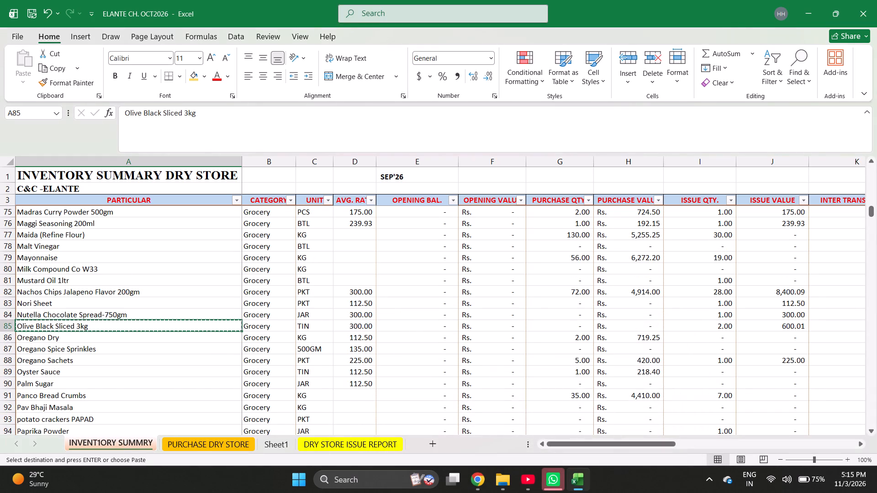
pyautogui.hotkey('ctrl', 'pagedown')
pyautogui.press('Return')
pyautogui.press('Return')
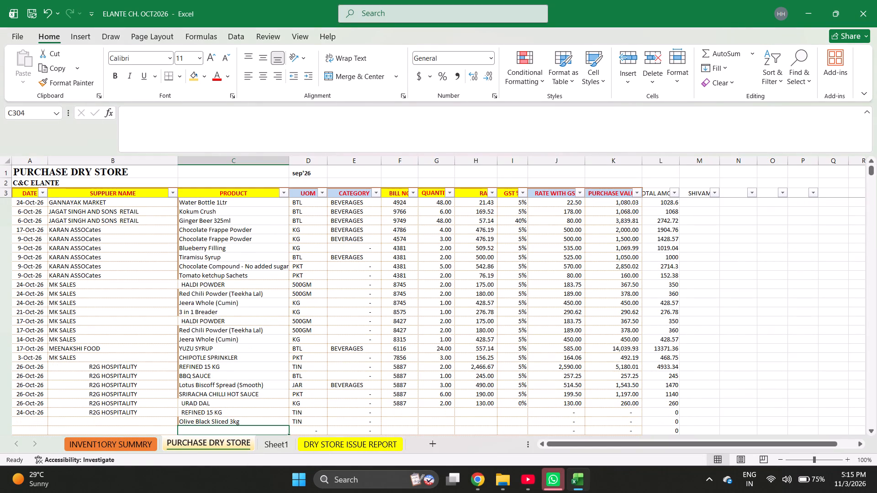
# Find Cashew Nuts 4 Pcs (Kaju) in the inventory summary and copy it as the product below Olive Black Sliced 3kg on the purchase sheet.
pyautogui.hotkey('ctrl', 'pageup')
pyautogui.hotkey('ctrl', 'f')
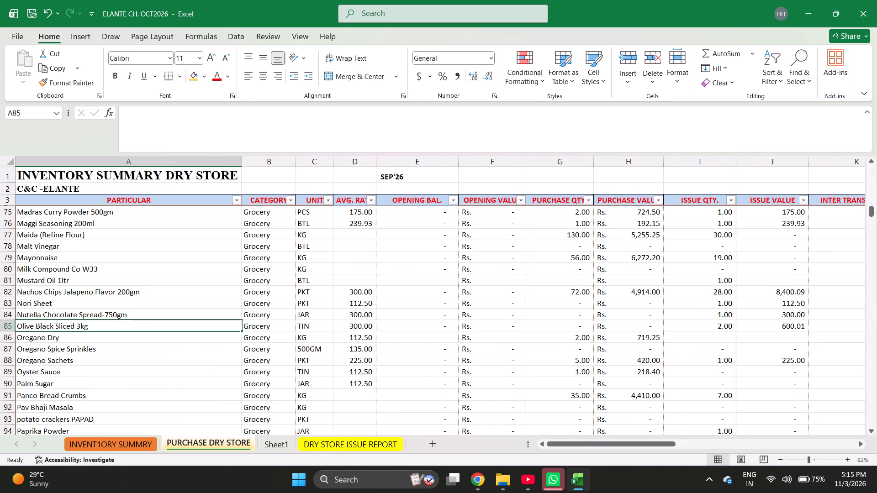
pyautogui.write('CASHEW')
pyautogui.press('Return')
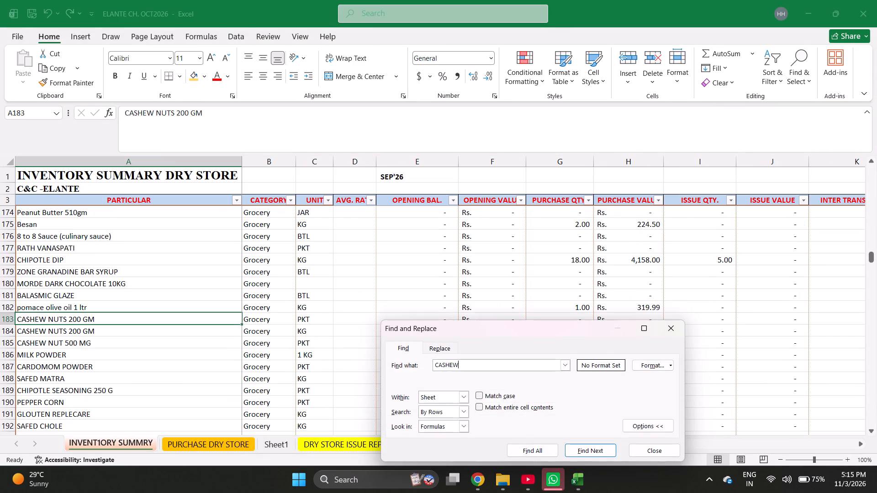
pyautogui.press('Escape')
pyautogui.hotkey('ctrl', 'c')
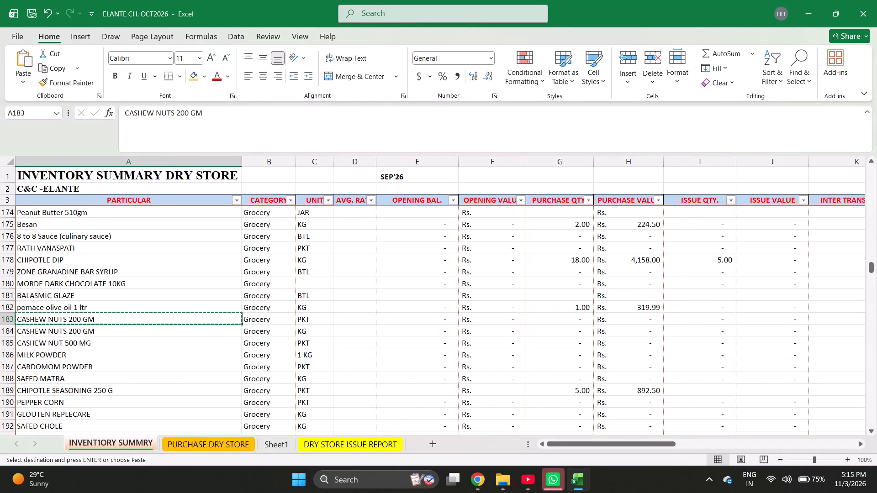
pyautogui.hotkey('ctrl', 'f')
pyautogui.press('Return')
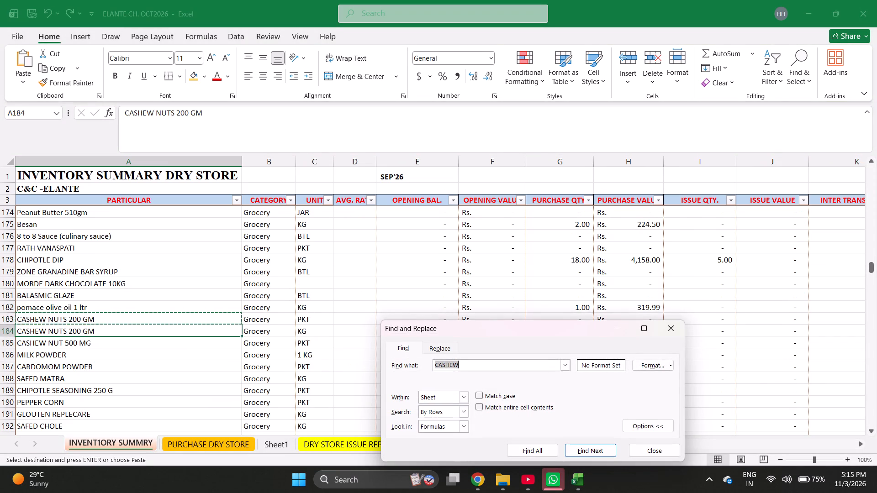
pyautogui.press('Return')
pyautogui.press('Return')
pyautogui.press('Escape')
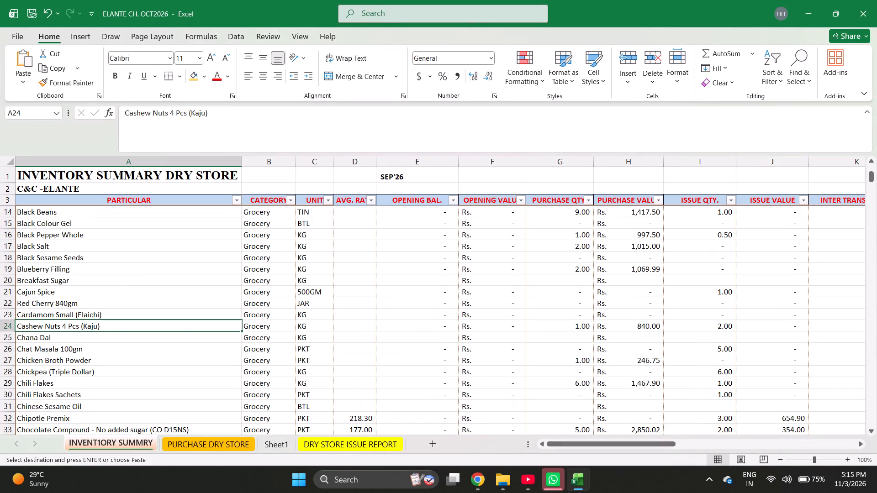
pyautogui.hotkey('ctrl', 'c')
pyautogui.hotkey('ctrl', 'pagedown')
pyautogui.press('Return')
pyautogui.press('Return')
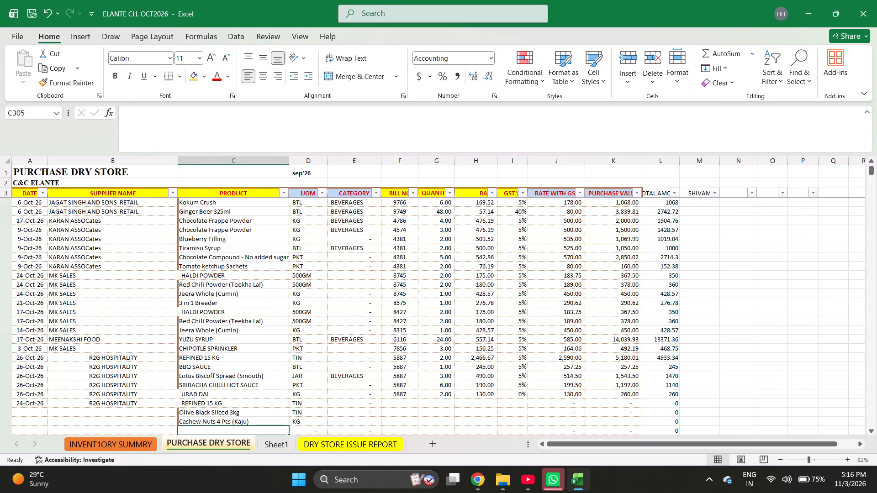
# Enter URAD DAL as the product below Cashew Nuts 4 Pcs (Kaju).
pyautogui.write('URAD')
pyautogui.press('Return')
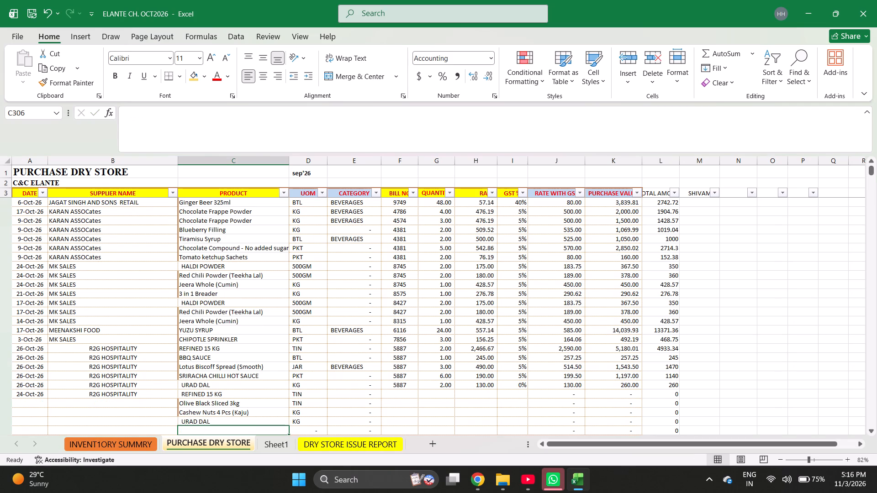
# Find CHANA WHITE in the inventory summary and copy it as the product below URAD DAL on the purchase sheet.
pyautogui.hotkey('ctrl', 'pageup')
pyautogui.hotkey('ctrl', 'f')
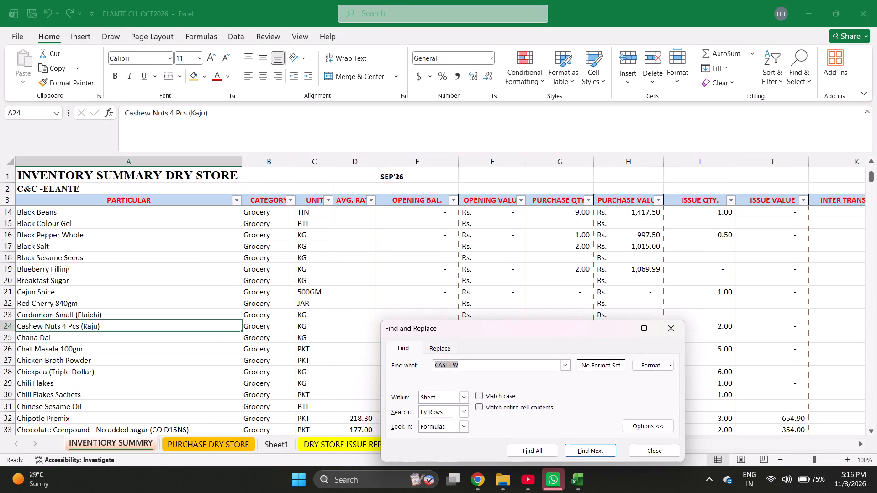
pyautogui.write('CAHAN')
pyautogui.press('Return')
pyautogui.press('Return')
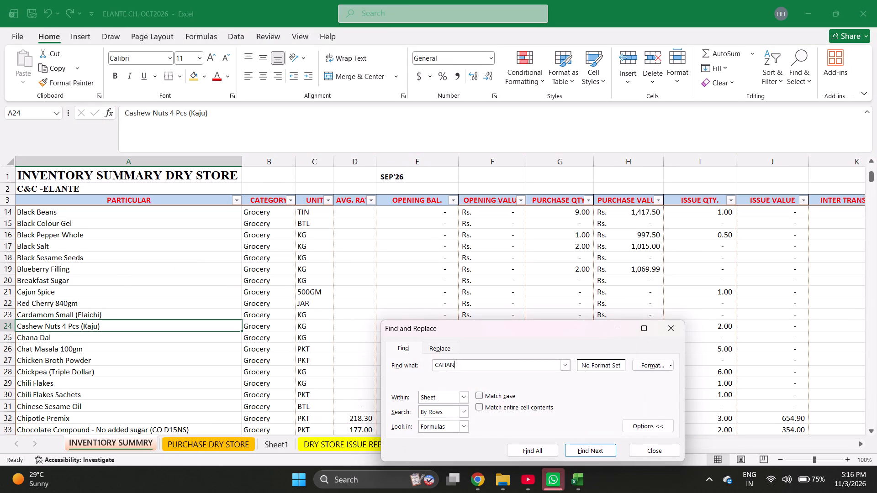
pyautogui.press('BackSpace')
pyautogui.press('BackSpace')
pyautogui.press('BackSpace')
pyautogui.press('BackSpace')
pyautogui.write('HANA')
pyautogui.press('Return')
pyautogui.press('Return')
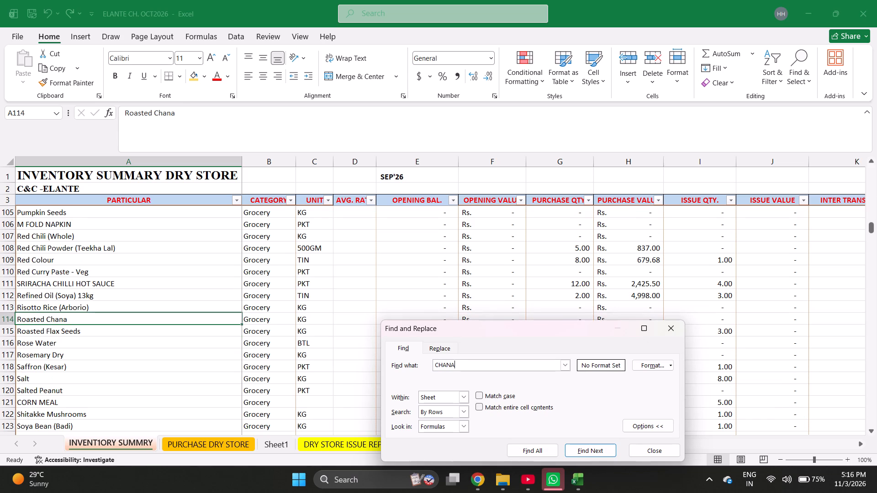
pyautogui.press('Return')
pyautogui.press('Return')
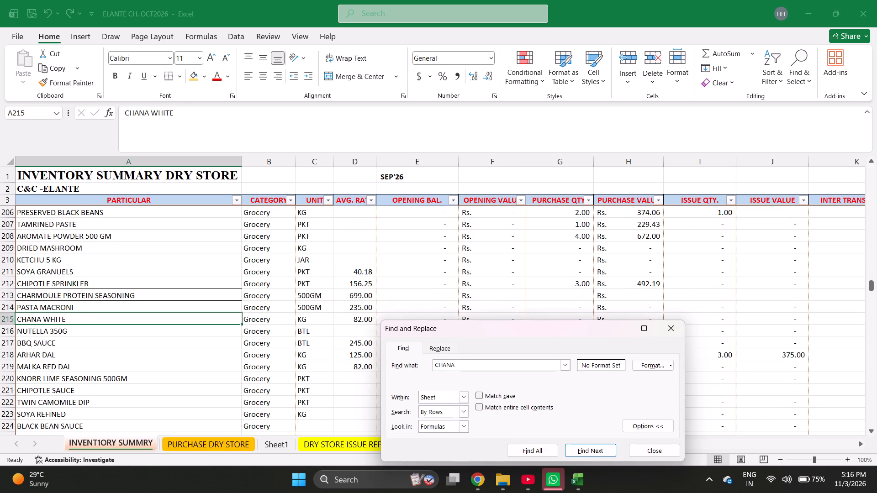
pyautogui.press('Escape')
pyautogui.hotkey('ctrl', 'c')
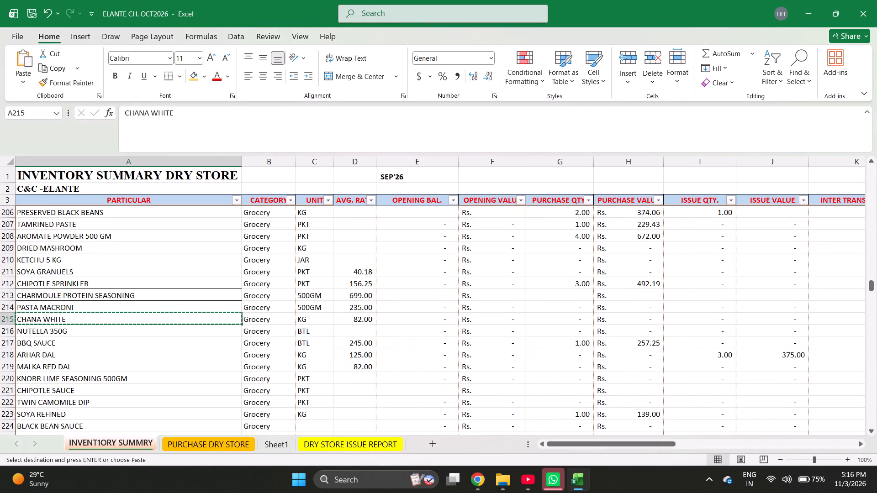
pyautogui.hotkey('ctrl', 'pagedown')
pyautogui.press('Return')
pyautogui.press('Return')
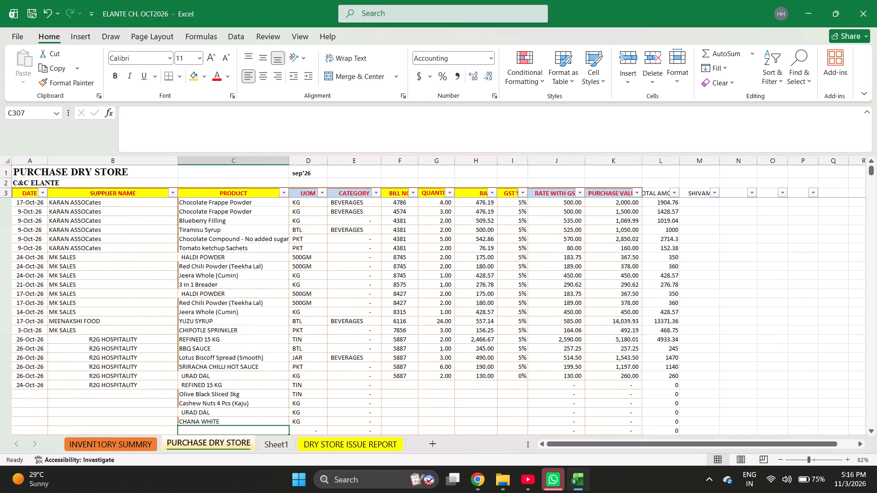
# Swap the last two products so CHANA WHITE comes before URAD DAL, using the row below for a temporary copy.
pyautogui.press('Up')
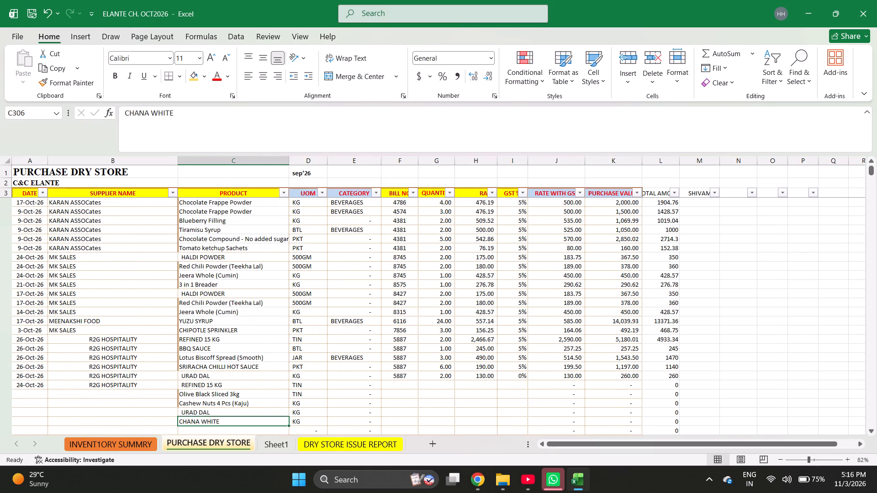
pyautogui.press('Up')
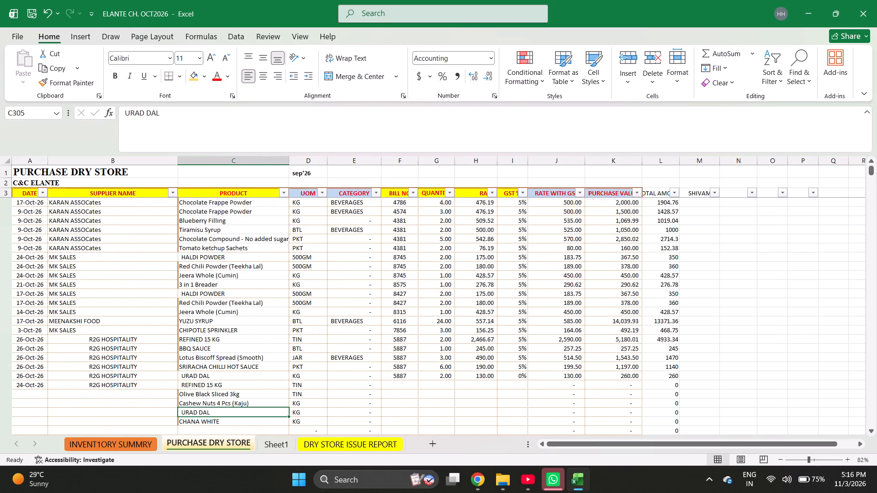
pyautogui.hotkey('ctrl', 'c')
pyautogui.press('Down')
pyautogui.press('Down')
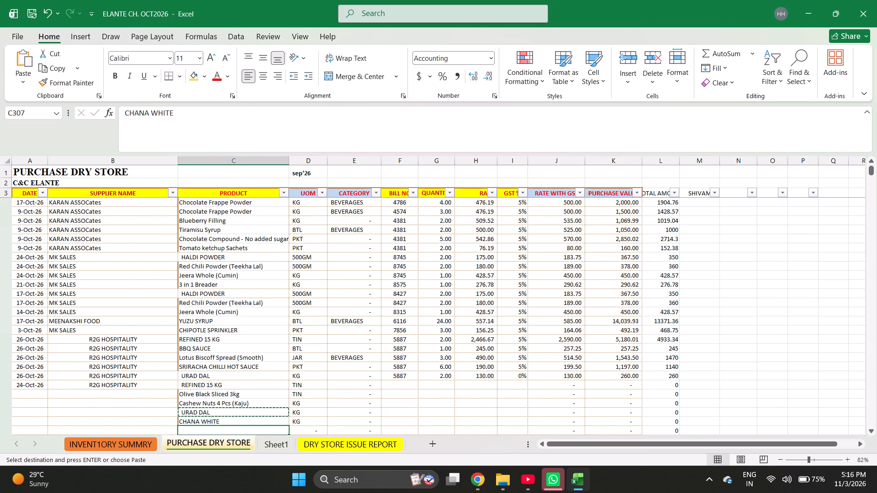
pyautogui.press('Return')
pyautogui.press('Up')
pyautogui.hotkey('ctrl', 'c')
pyautogui.press('Up')
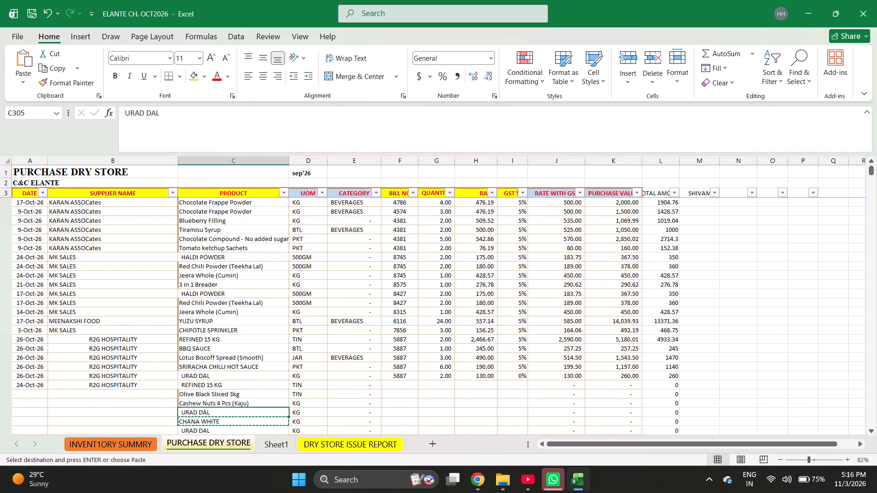
pyautogui.press('Return')
pyautogui.press('Down')
pyautogui.press('Down')
pyautogui.hotkey('ctrl', 'c')
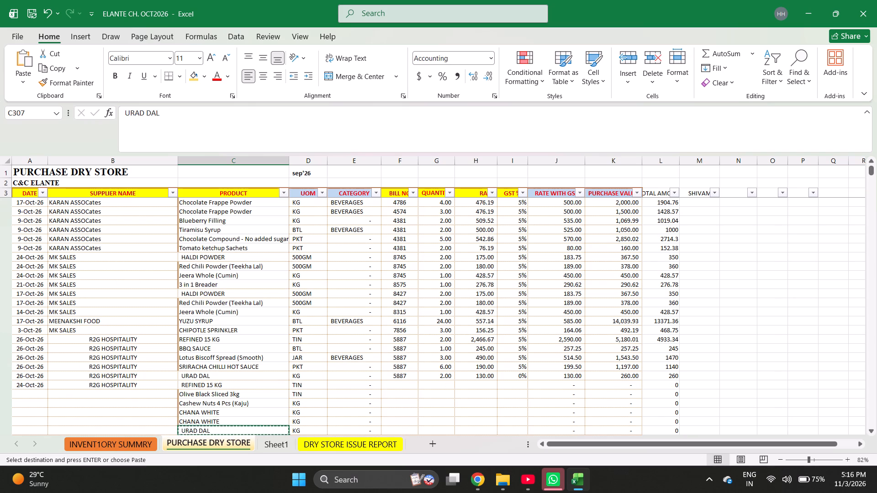
pyautogui.press('Up')
pyautogui.press('Return')
pyautogui.press('Down')
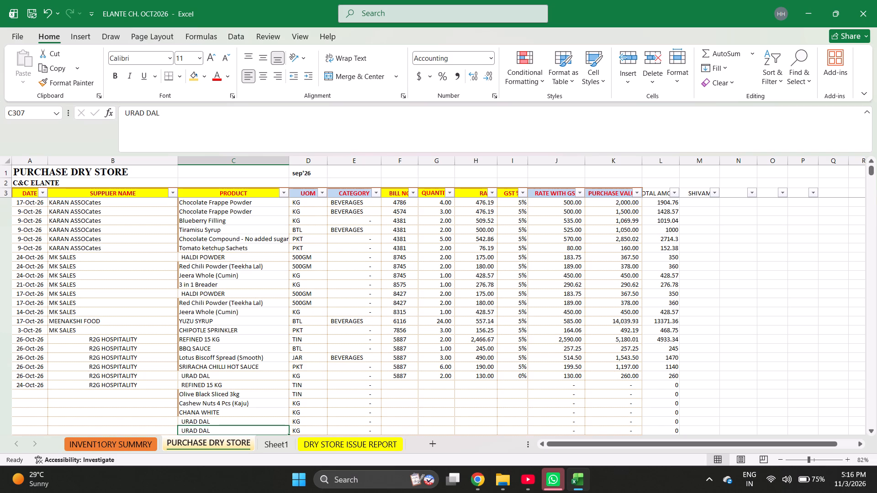
# Replace the duplicate URAD DAL in the last product row with BLACK SALT.
pyautogui.write('BLA')
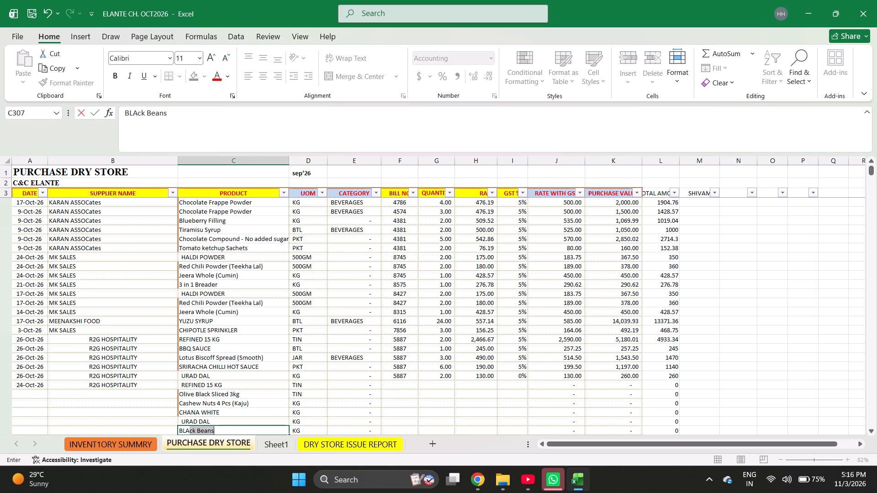
pyautogui.write('K')
pyautogui.press('space')
pyautogui.press('BackSpace')
pyautogui.press('BackSpace')
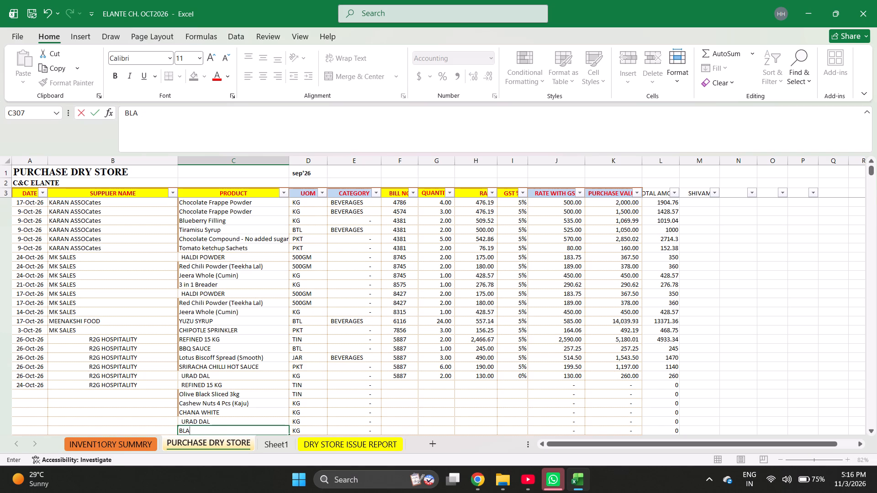
pyautogui.write('CK')
pyautogui.press('space')
pyautogui.write('SAL')
pyautogui.press('t')
pyautogui.press('Return')
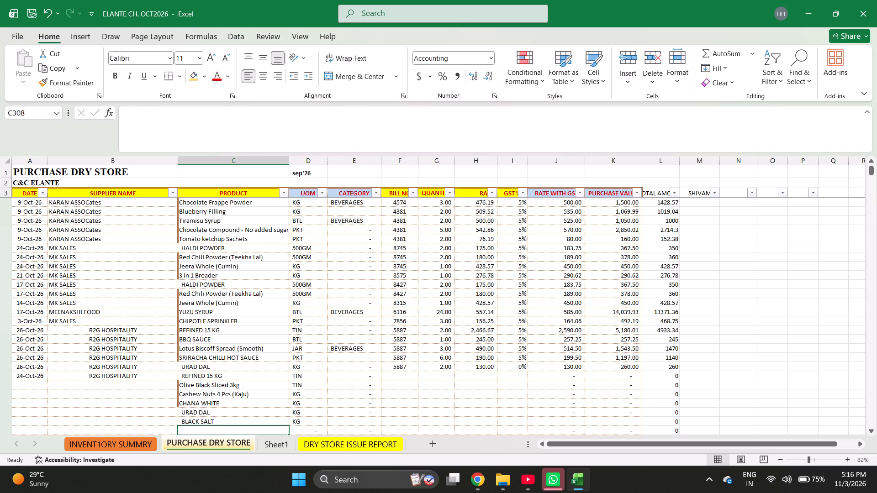
# Enter STAFF TEA and BLACK PEPPER WHOLE as the two products below BLACK SALT.
pyautogui.write('STAFF TEA')
pyautogui.press('Return')
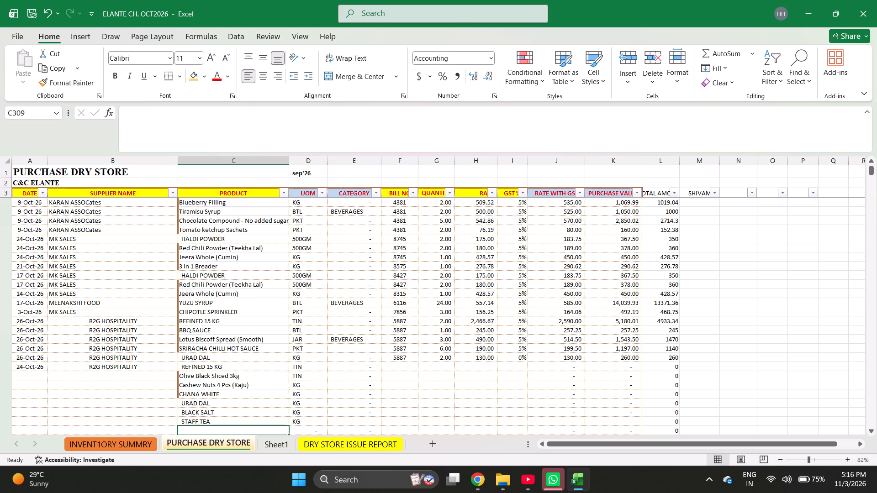
pyautogui.write('BLACK PEPE')
pyautogui.press('BackSpace')
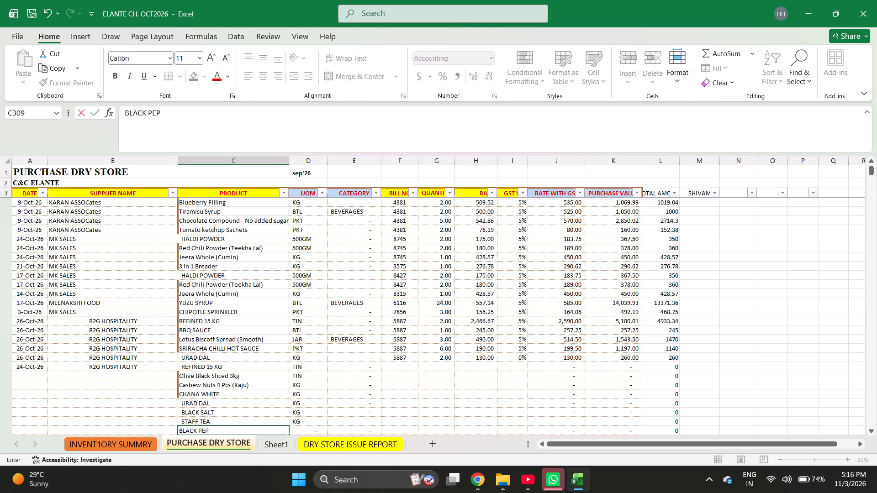
pyautogui.write('PER WHOLE')
pyautogui.press('Return')
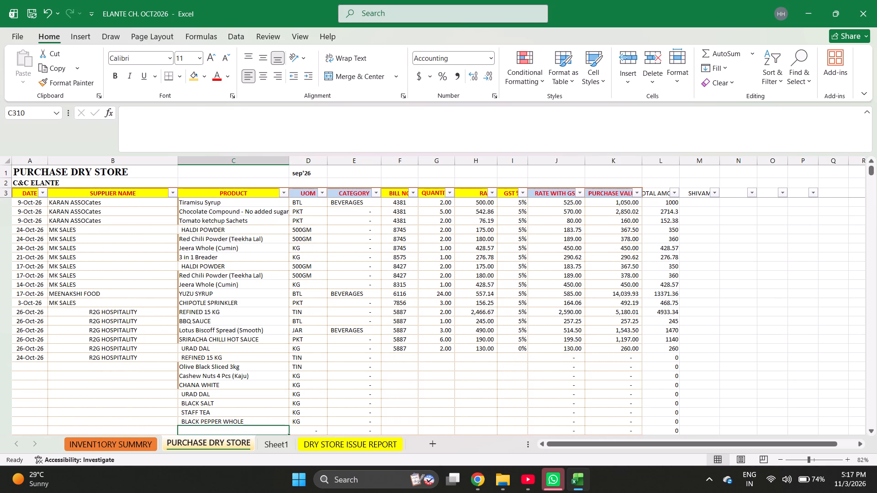
# Enter NORI SHEET and Jeera Whole (Cumin) as the two products below BLACK PEPPER WHOLE.
pyautogui.write('NORI')
pyautogui.press('space')
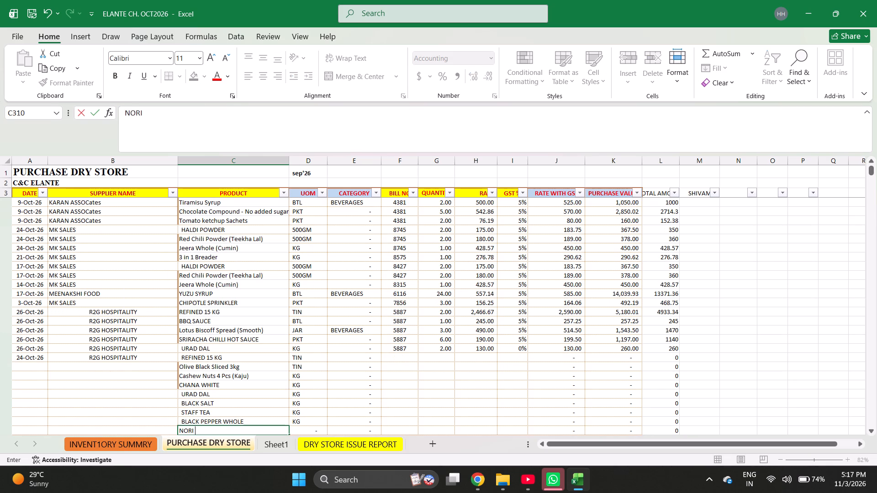
pyautogui.write('SHH')
pyautogui.press('BackSpace')
pyautogui.write('EET')
pyautogui.press('Return')
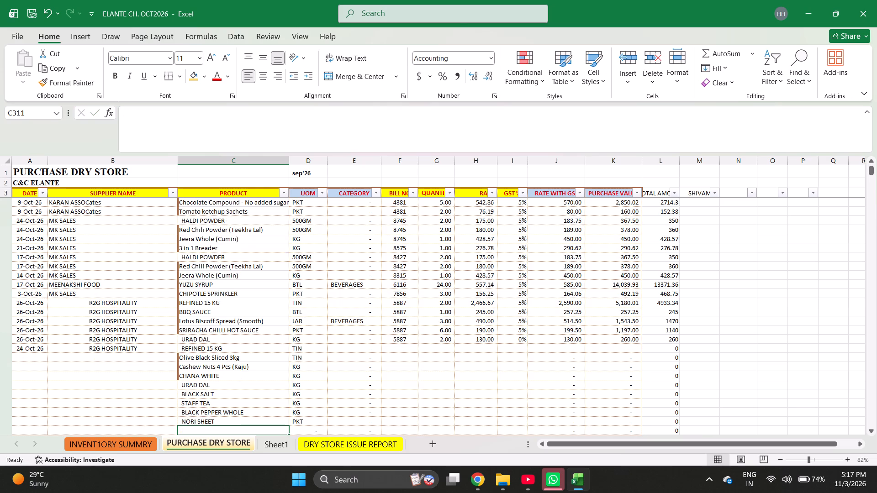
pyautogui.write('JEER')
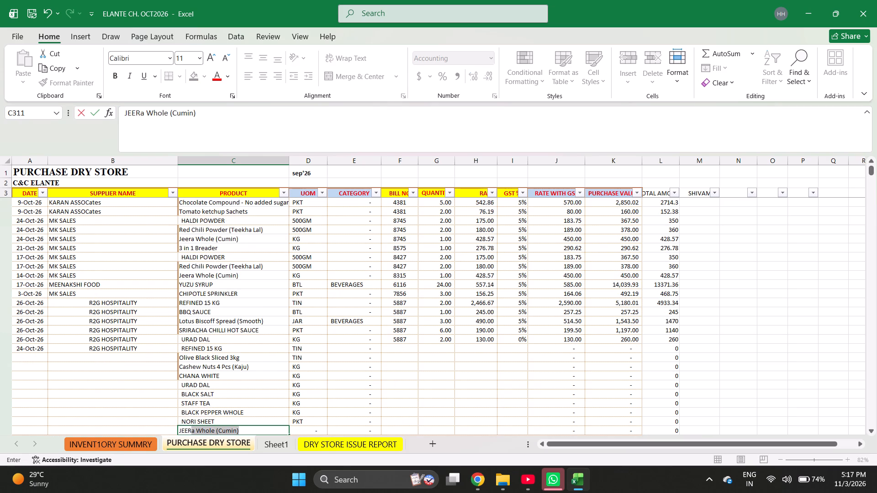
pyautogui.press('Return')
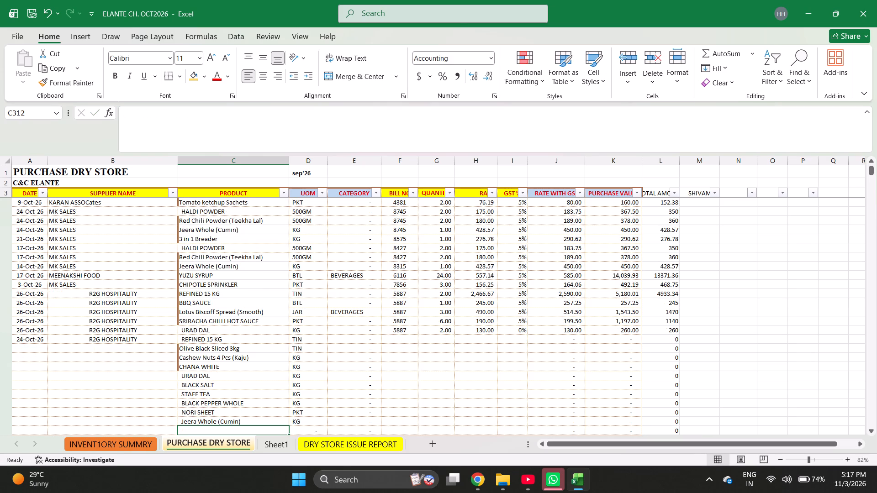
# Enter COKE as the product below Jeera Whole (Cumin), and select the 24-Oct-26 bill's whole product list to check it.
pyautogui.write('COKE')
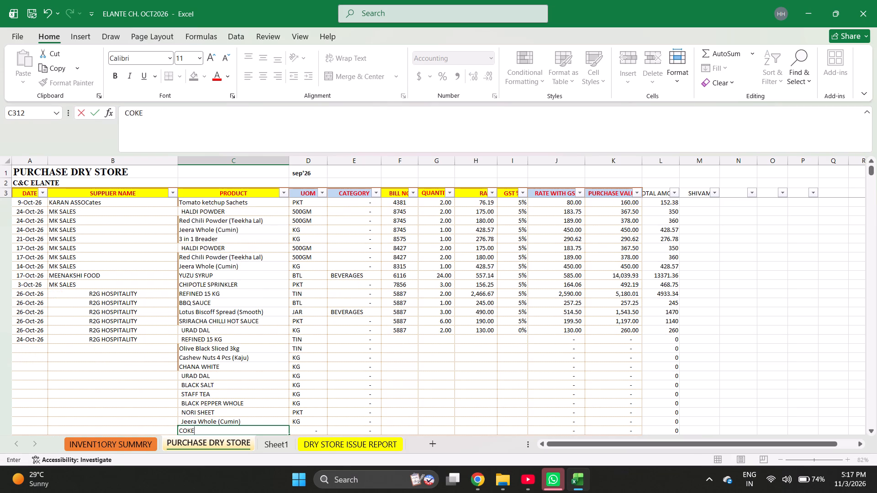
pyautogui.press('Left')
pyautogui.hotkey('ctrl', 'Up')
pyautogui.press('Right')
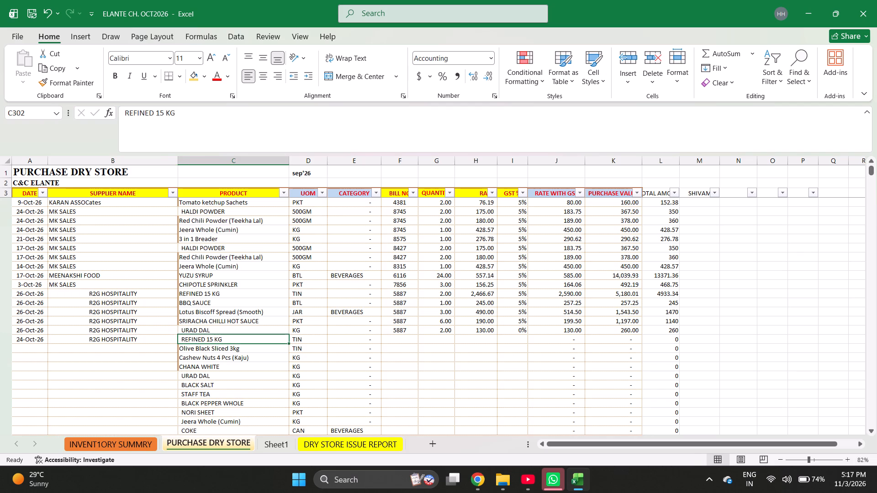
pyautogui.hotkey('ctrl', 'shift', 'Down')
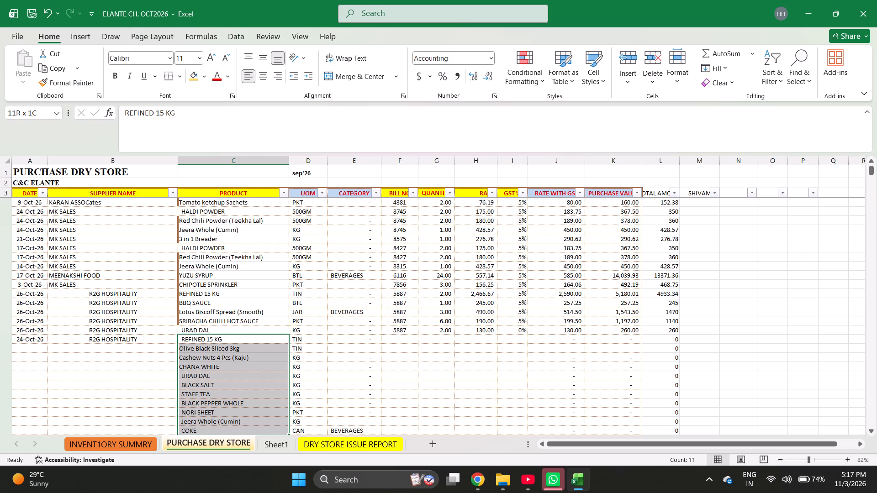
# Enter bill number 5849 on the 24-Oct-26 REFINED 15 KG row.
pyautogui.press('Right')
pyautogui.press('Right')
pyautogui.press('Right')
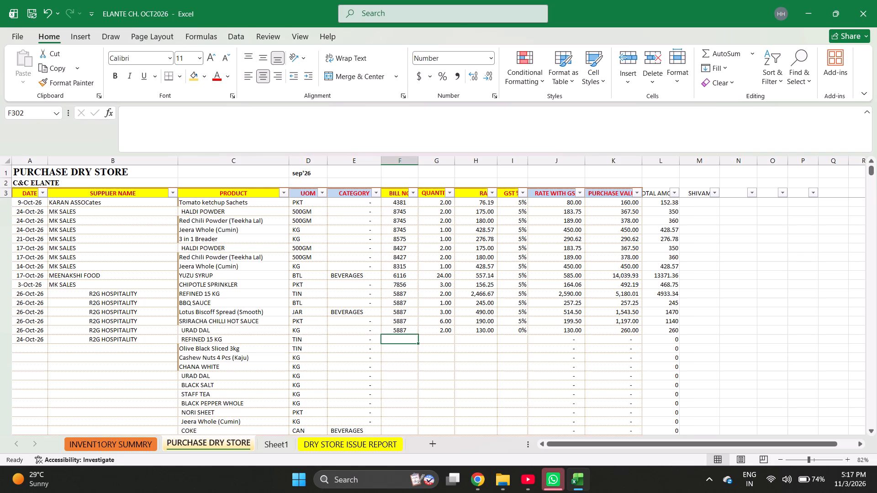
pyautogui.write('58')
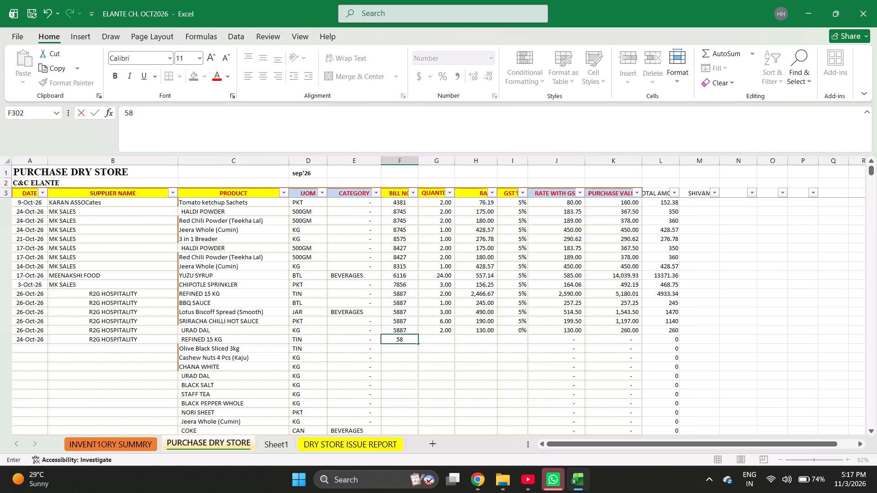
pyautogui.write('49')
pyautogui.press('Right')
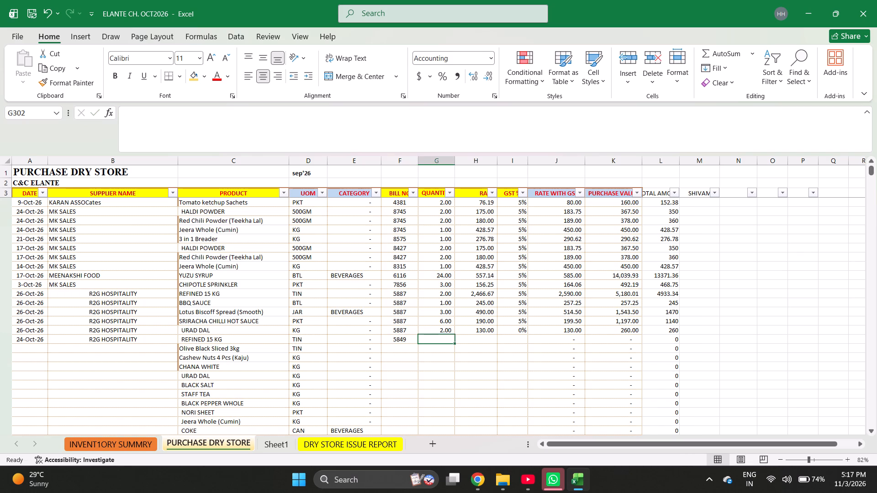
# Enter the 24-Oct-26 quantities: 3 for REFINED 15 KG, 1 each for Olive Black Sliced and Cashew Nuts, and 6 for CHANA WHITE.
pyautogui.press('3')
pyautogui.press('Return')
pyautogui.press('1')
pyautogui.press('Return')
pyautogui.press('1')
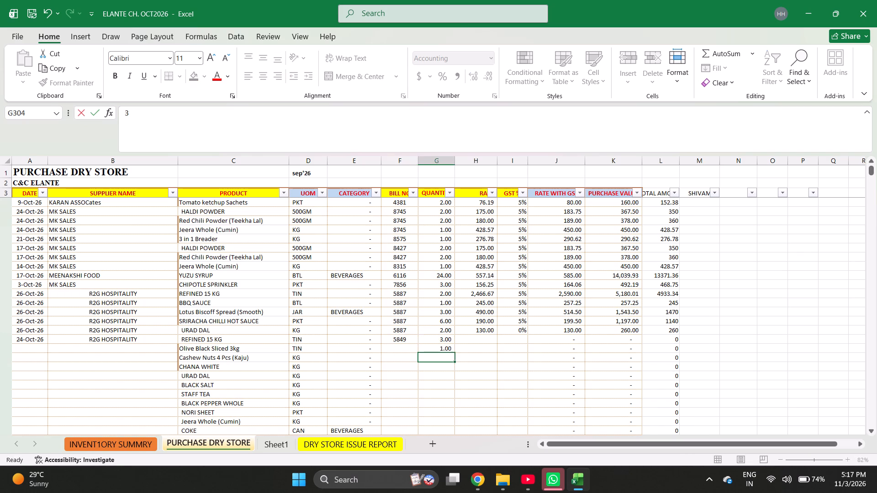
pyautogui.press('Return')
pyautogui.press('6')
pyautogui.press('Return')
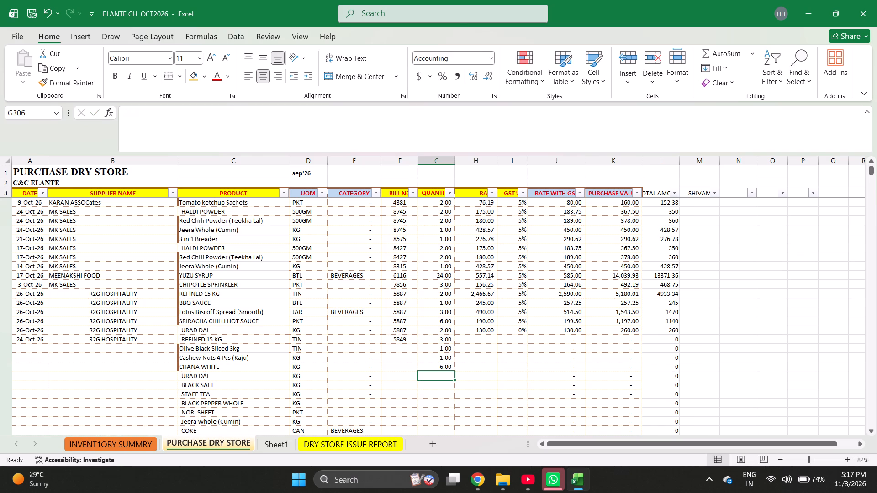
# Enter quantity 1 for each product from URAD DAL through Jeera Whole (Cumin), and 48 for COKE.
pyautogui.press('1')
pyautogui.press('Return')
pyautogui.press('1')
pyautogui.press('Return')
pyautogui.press('1')
pyautogui.press('Return')
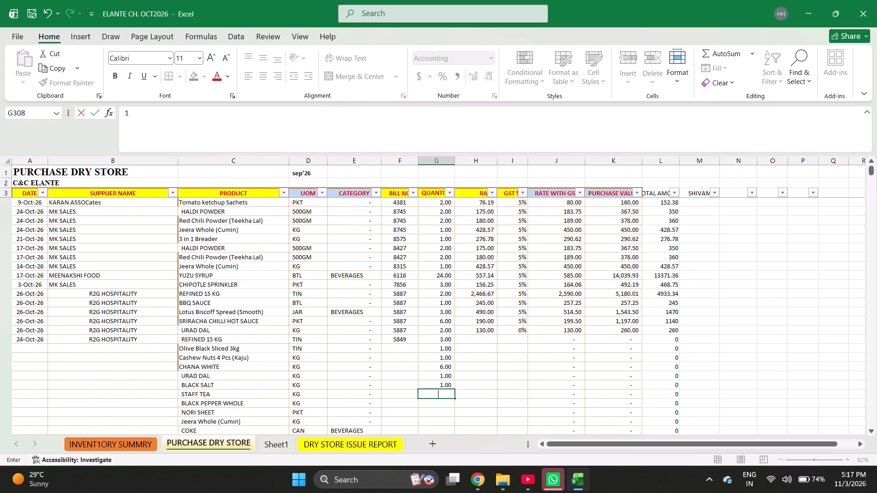
pyautogui.press('1')
pyautogui.press('Return')
pyautogui.press('1')
pyautogui.press('Return')
pyautogui.press('1')
pyautogui.press('Return')
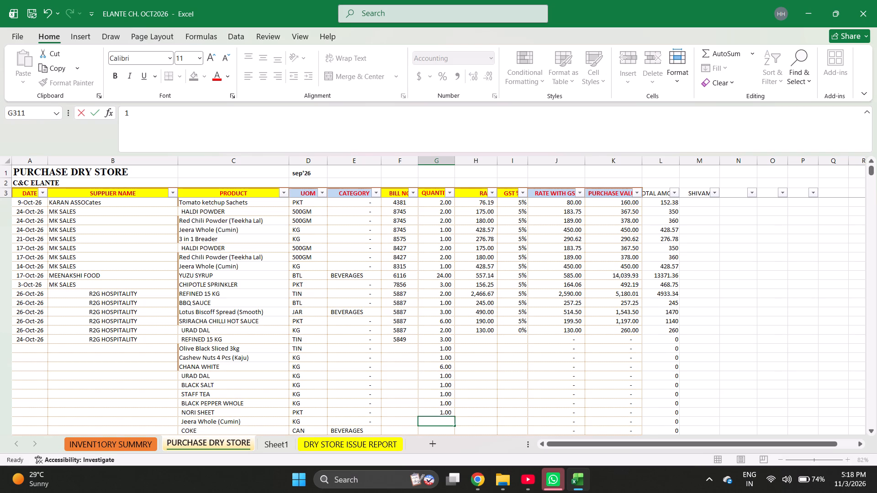
pyautogui.write('48')
pyautogui.press('Return')
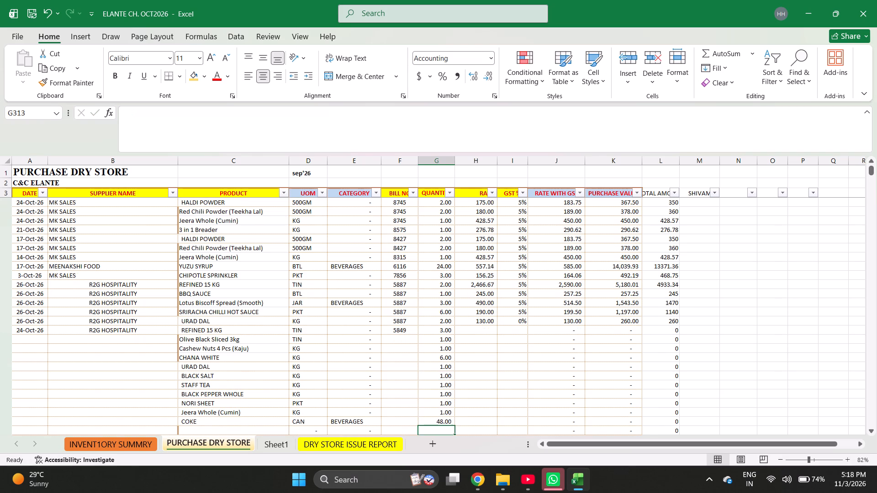
# Enter the 24-Oct-26 rates: REFINED 15 KG 2466.67, Olive Black Sliced 665, Cashew Nuts 800 and CHANA WHITE 150.
pyautogui.press('Right')
pyautogui.hotkey('ctrl', 'Up')
pyautogui.press('Down')
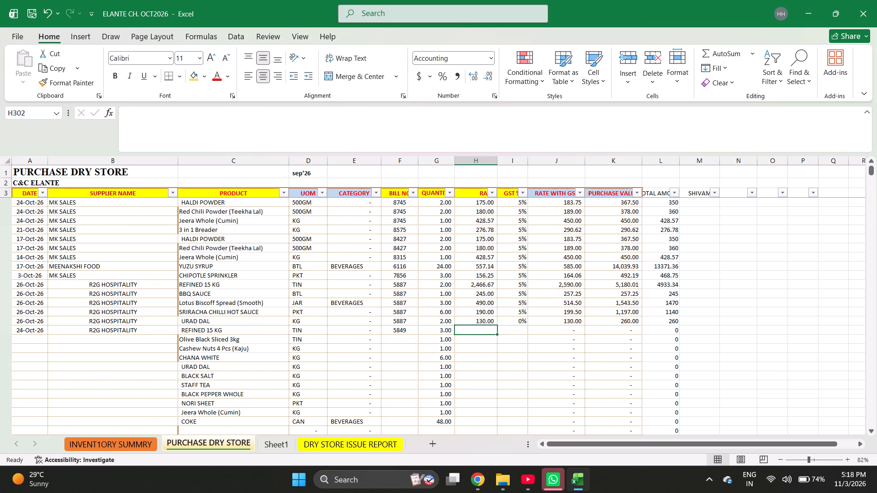
pyautogui.write('24')
pyautogui.write('66.67')
pyautogui.press('Return')
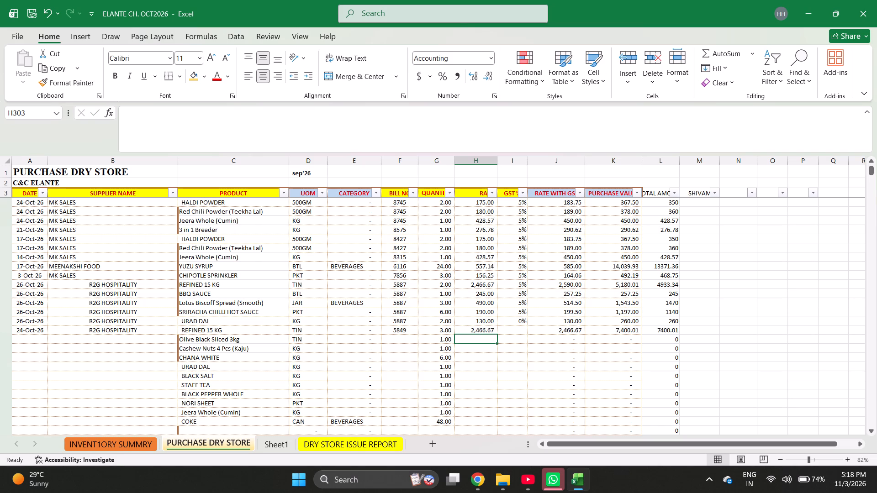
pyautogui.write('665')
pyautogui.press('Return')
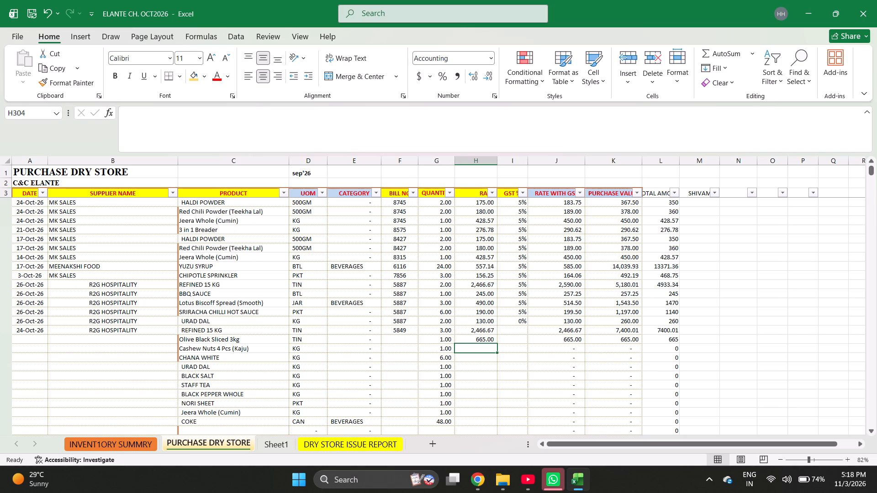
pyautogui.write('800')
pyautogui.press('Return')
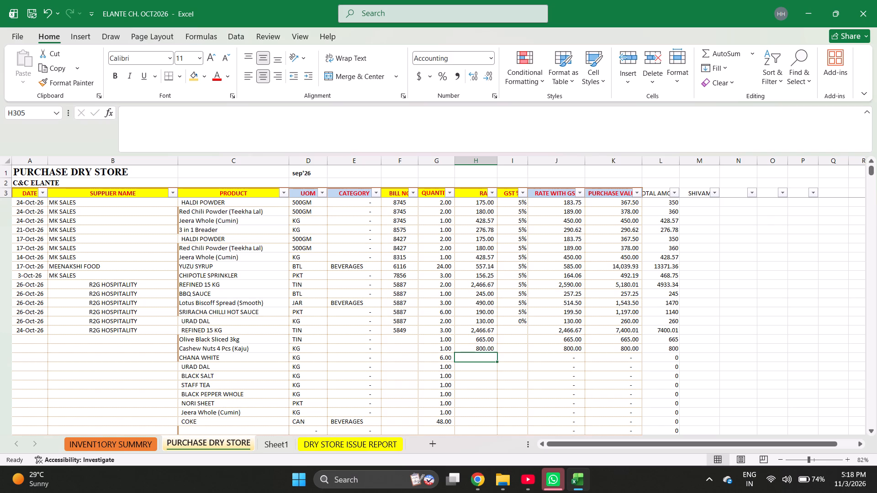
pyautogui.write('150')
pyautogui.press('Return')
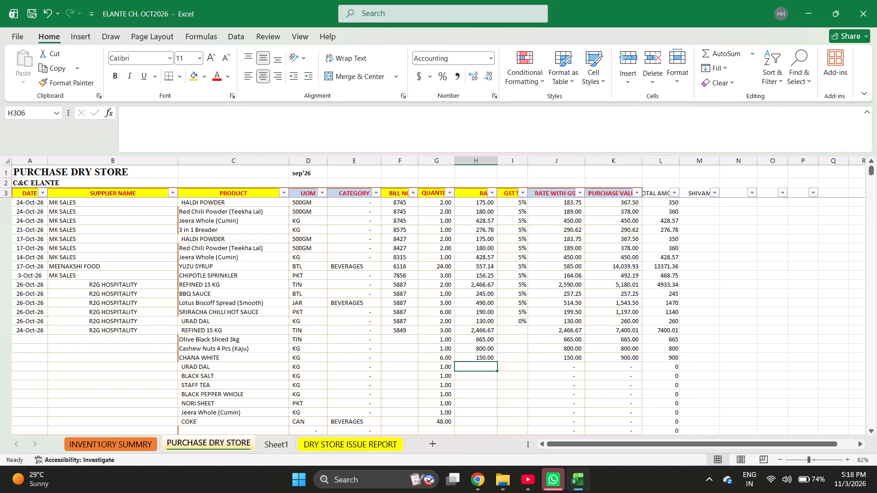
# Enter the rates for the following four products: URAD DAL 128, BLACK SALT 55, STAFF TEA 180.95 and BLACK PEPPER WHOLE 950.
pyautogui.write('128')
pyautogui.press('Return')
pyautogui.write('55')
pyautogui.press('Return')
pyautogui.write('180.95')
pyautogui.press('Return')
pyautogui.write('950')
pyautogui.press('Return')
# Enter the rates for the last three products: NORI SHEET 650, Jeera Whole (Cumin) 295 and COKE 30.
pyautogui.write('650')
pyautogui.press('Return')
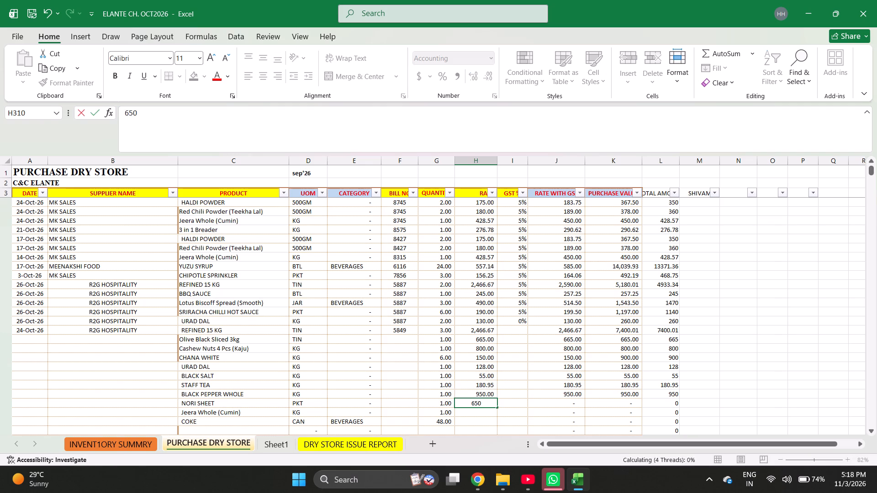
pyautogui.write('295')
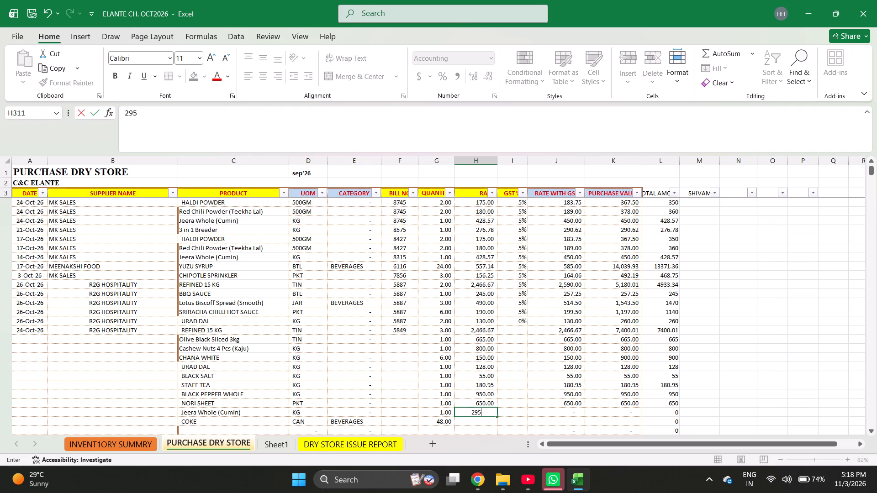
pyautogui.press('.')
pyautogui.press('BackSpace')
pyautogui.press('Return')
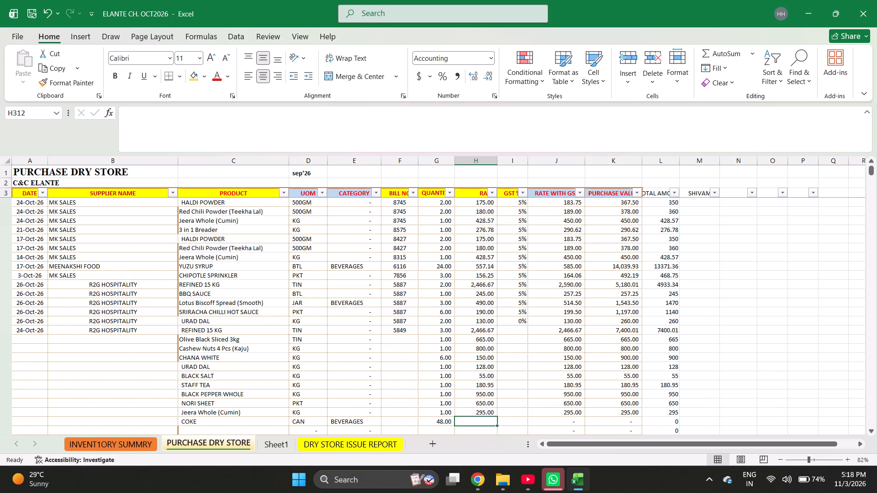
pyautogui.write('30')
pyautogui.press('Right')
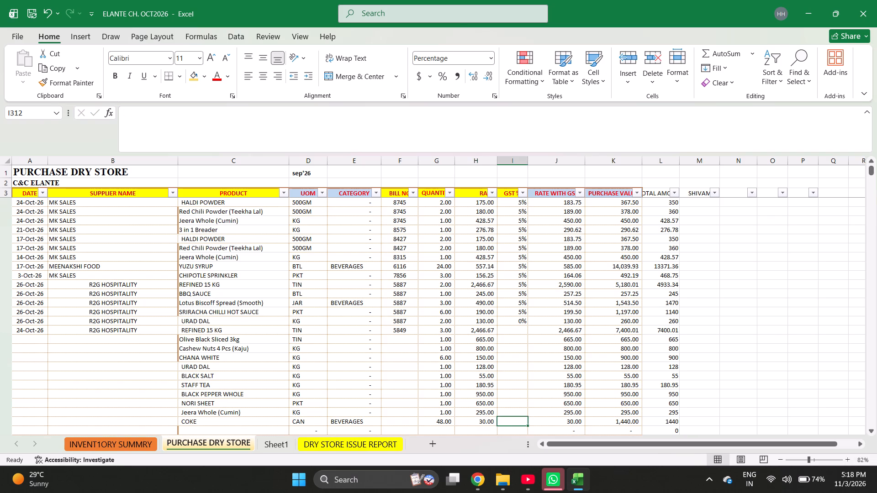
# Set the GST to 5% for the 24-Oct-26 REFINED 15 KG, Olive Black Sliced and Cashew Nuts rows.
pyautogui.hotkey('ctrl', 'Up')
pyautogui.press('Down')
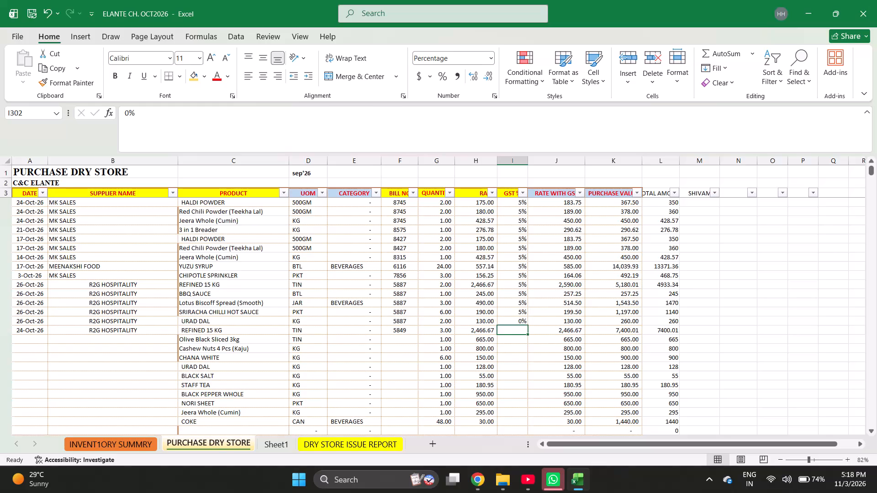
pyautogui.press('5')
pyautogui.press('Return')
pyautogui.press('5')
pyautogui.press('Return')
pyautogui.press('5')
pyautogui.press('Return')
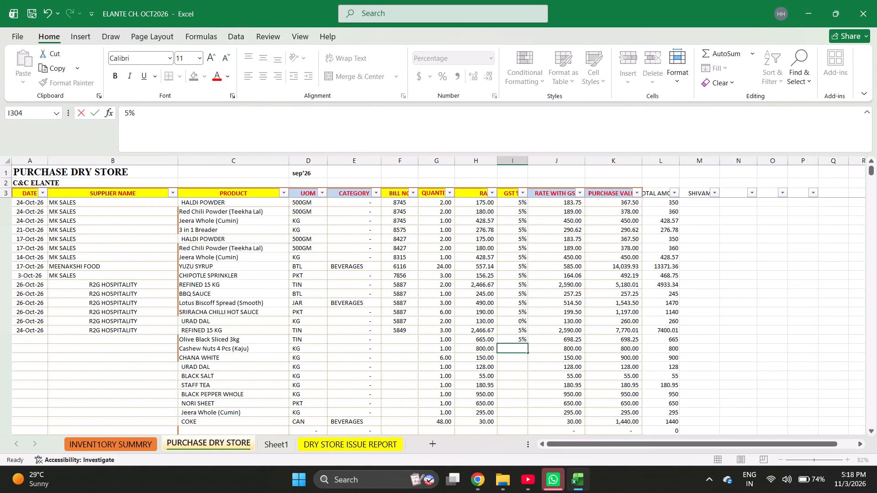
# Set the GST to 0% for the CHANA WHITE, URAD DAL and BLACK SALT rows of this bill.
pyautogui.press('0')
pyautogui.press('Return')
pyautogui.press('0')
pyautogui.press('Return')
pyautogui.press('0')
pyautogui.press('Return')
# Set the GST to 5% for STAFF TEA, BLACK PEPPER WHOLE, NORI SHEET and Jeera Whole (Cumin), and to 40% for COKE.
pyautogui.press('5')
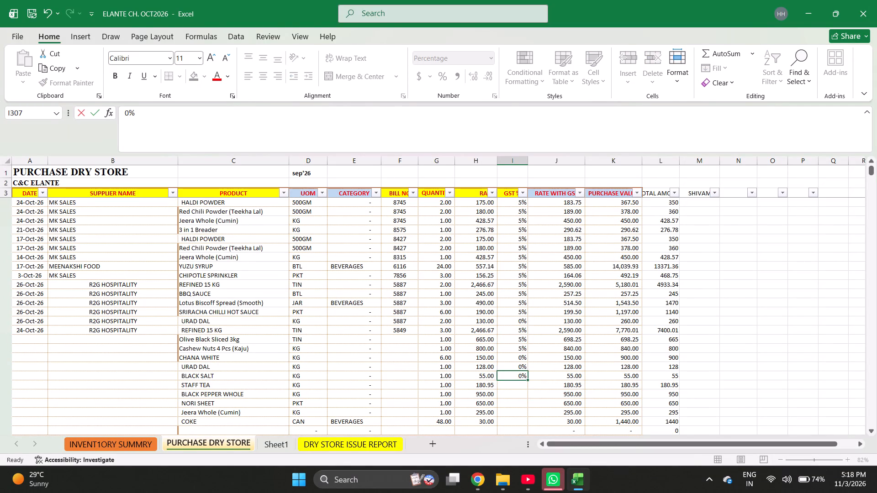
pyautogui.press('Return')
pyautogui.press('5')
pyautogui.press('Return')
pyautogui.press('5')
pyautogui.press('Return')
pyautogui.press('5')
pyautogui.press('Return')
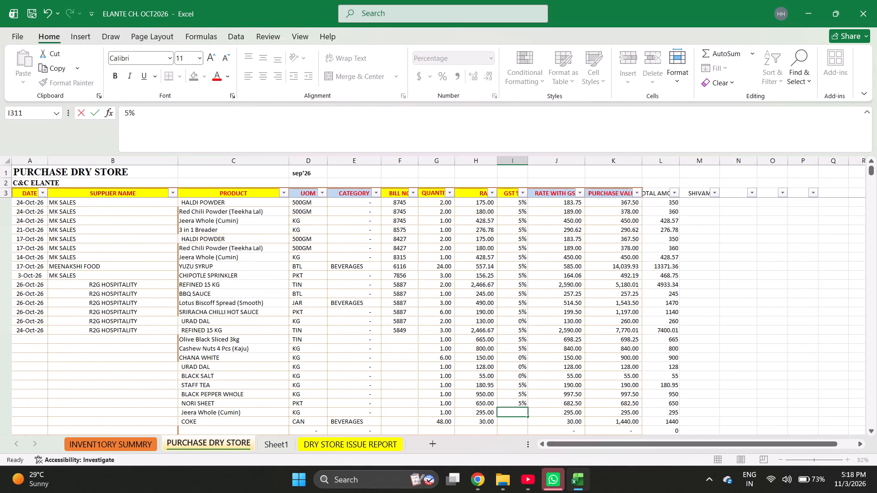
pyautogui.write('40')
pyautogui.press('Return')
# Fill bill number 5849 down from the REFINED 15 KG row through the COKE row.
pyautogui.press('Left')
pyautogui.press('Left')
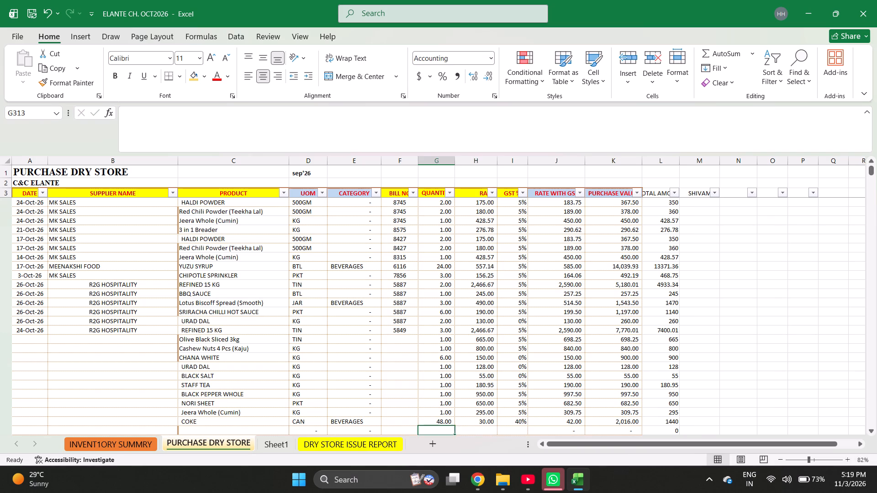
pyautogui.press('Left')
pyautogui.hotkey('ctrl', 'Up')
pyautogui.hotkey('shift', 'Down')
pyautogui.hotkey('shift', 'Down')
pyautogui.hotkey('shift', 'Down')
pyautogui.hotkey('shift', 'Down')
pyautogui.hotkey('shift', 'Down')
pyautogui.hotkey('shift', 'Down')
pyautogui.hotkey('shift', 'Down')
pyautogui.hotkey('shift', 'Down')
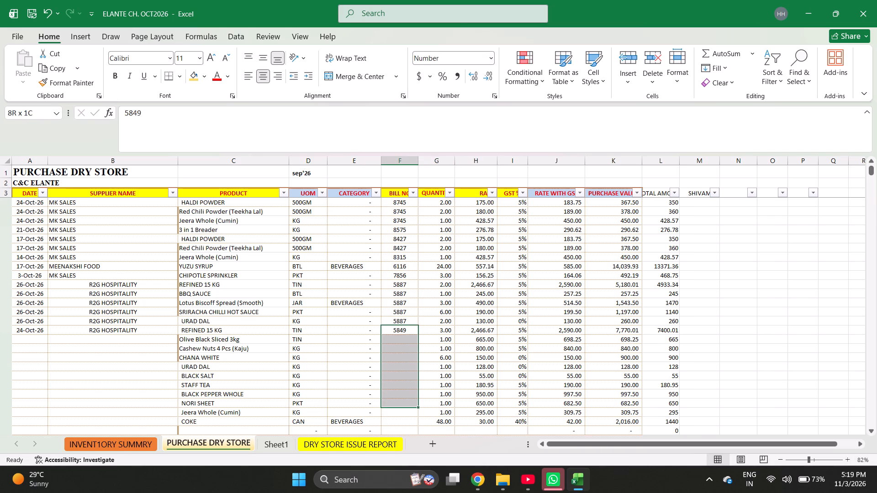
pyautogui.hotkey('shift', 'Down')
pyautogui.hotkey('shift', 'Down')
pyautogui.hotkey('ctrl', 'd')
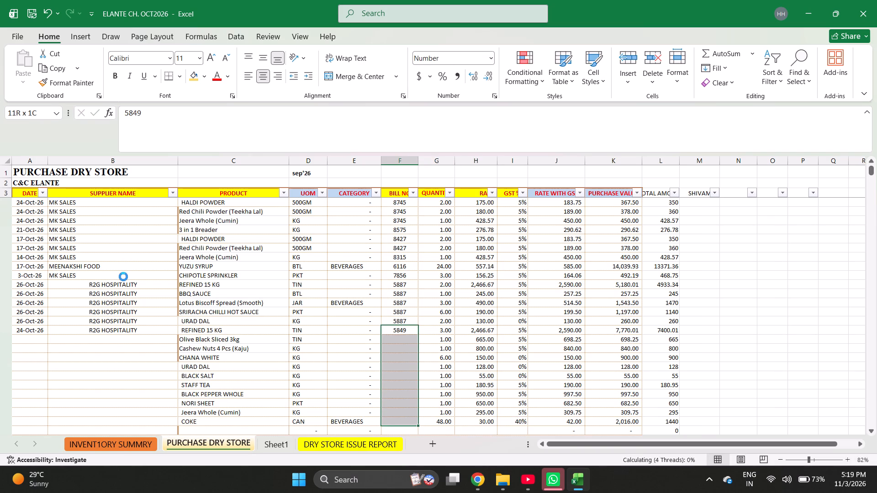
# Fill the date 24-Oct-26 and supplier R2G HOSPITALITY down from the REFINED 15 KG row through the COKE row.
pyautogui.hotkey('ctrl', 'Left')
pyautogui.hotkey('shift', 'Right')
pyautogui.hotkey('shift', 'Down')
pyautogui.hotkey('shift', 'Down')
pyautogui.hotkey('shift', 'Down')
pyautogui.hotkey('shift', 'Down')
pyautogui.hotkey('shift', 'Down')
pyautogui.hotkey('shift', 'Down')
pyautogui.hotkey('shift', 'Down')
pyautogui.hotkey('shift', 'Down')
pyautogui.hotkey('shift', 'Down')
pyautogui.hotkey('shift', 'Down')
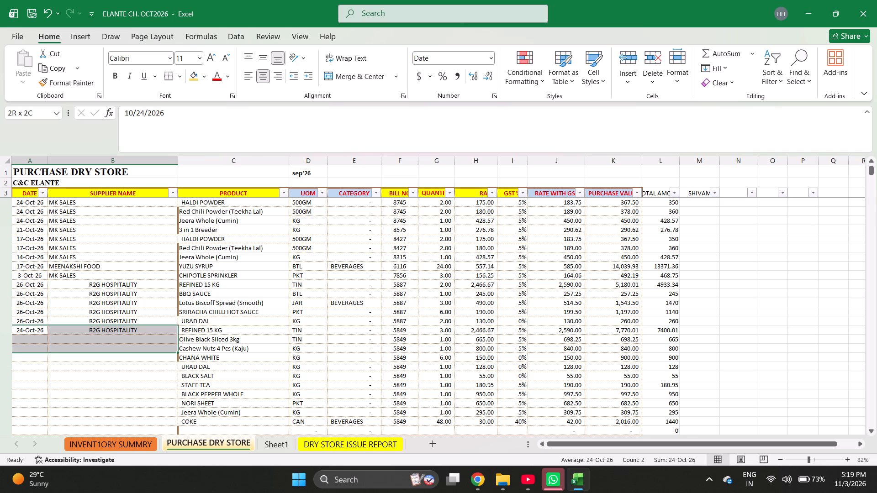
pyautogui.hotkey('shift', 'Down')
pyautogui.hotkey('shift', 'Down')
pyautogui.hotkey('shift', 'Up')
pyautogui.hotkey('shift', 'Up')
pyautogui.hotkey('ctrl', 'd')
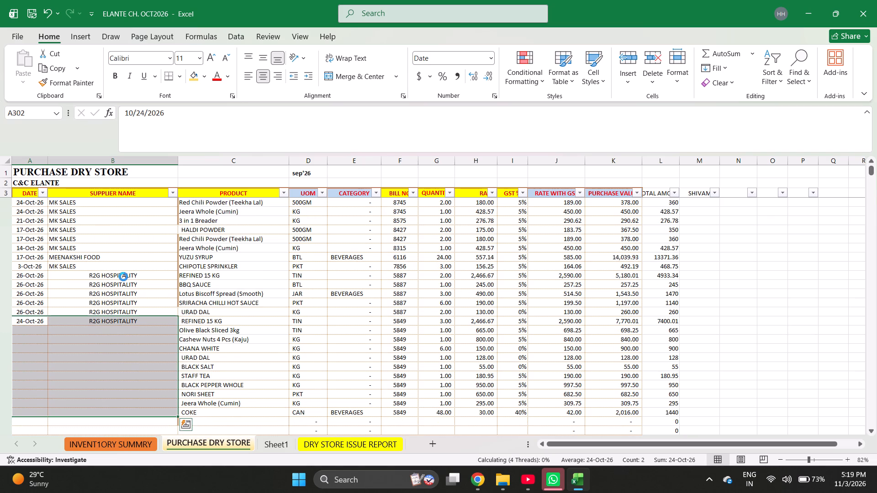
# Set the COKE rate on bill 5849 to 30.36.
pyautogui.hotkey('ctrl', 'Right')
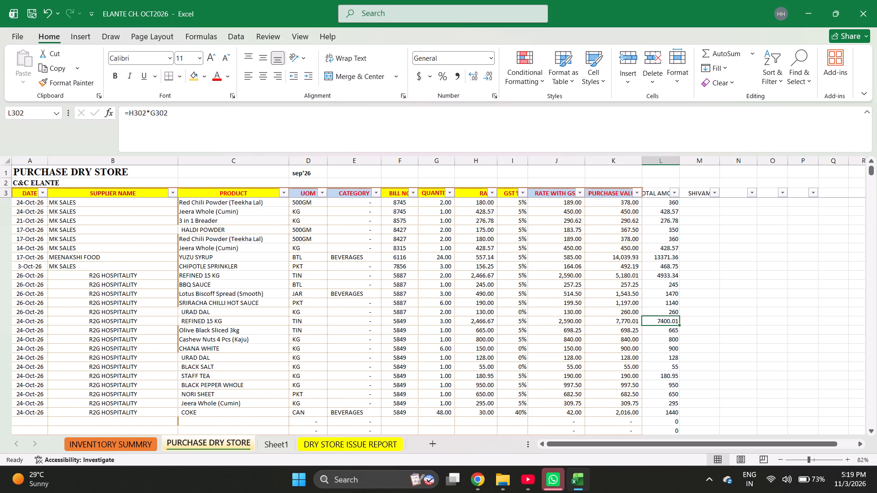
pyautogui.press('Down')
pyautogui.press('Down')
pyautogui.press('Down')
pyautogui.press('Down')
pyautogui.press('Left')
pyautogui.press('Left')
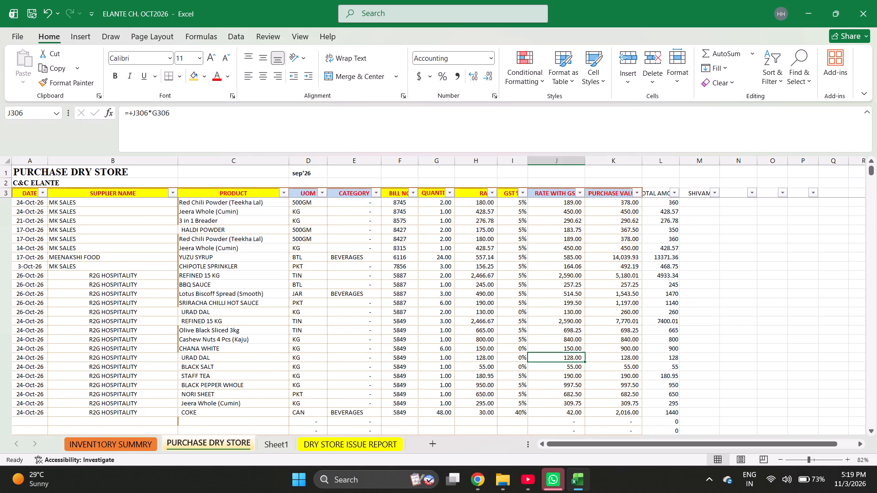
pyautogui.press('Left')
pyautogui.press('Left')
pyautogui.press('Down')
pyautogui.press('Down')
pyautogui.press('Down')
pyautogui.press('Down')
pyautogui.press('Down')
pyautogui.press('Down')
pyautogui.press('Up')
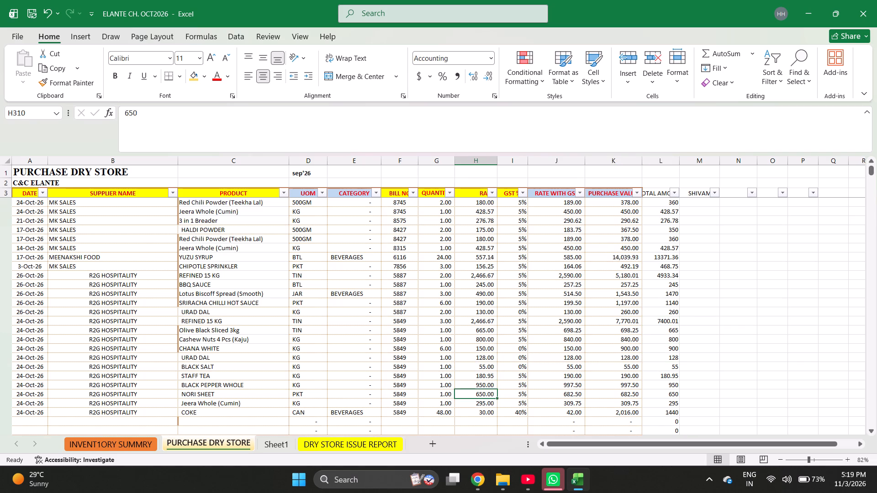
pyautogui.press('Down')
pyautogui.press('Down')
pyautogui.write('30.36')
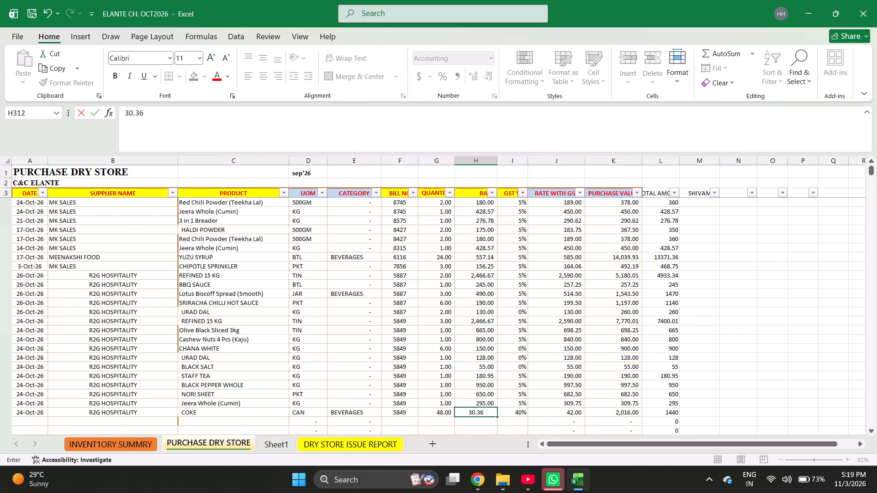
pyautogui.press('Return')
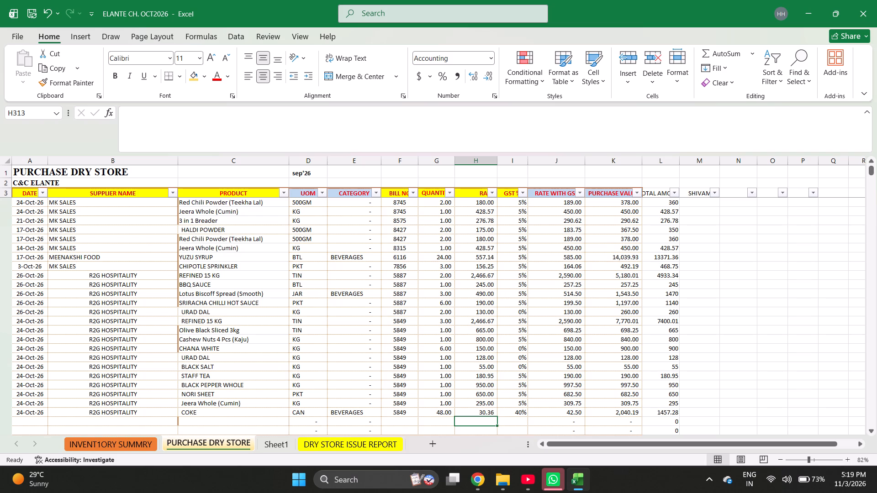
# Start a new purchase row below COKE with the date 23-Oct-26 and the supplier R2G HOSPITALITY filled from above.
pyautogui.hotkey('ctrl', 'Left')
pyautogui.hotkey('ctrl', 'Left')
pyautogui.hotkey('ctrl', 'Left')
pyautogui.hotkey('ctrl', 'Left')
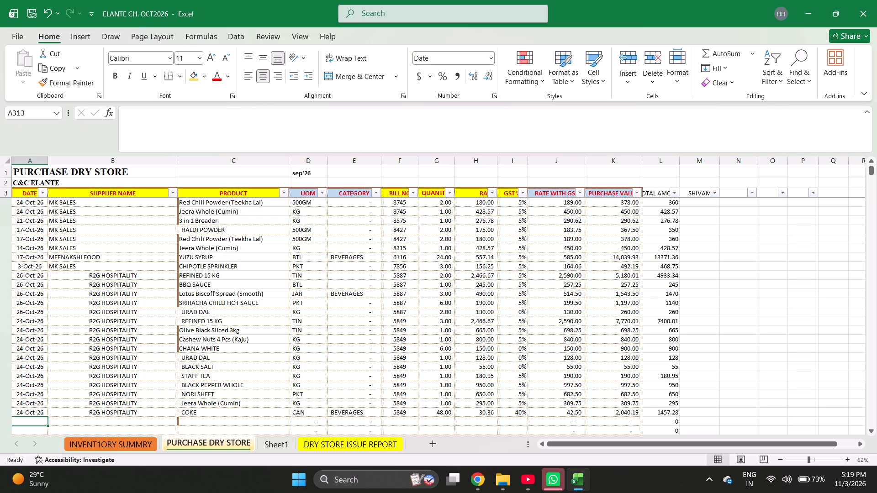
pyautogui.write('10-23-2026')
pyautogui.press('Right')
pyautogui.hotkey('ctrl', 'd')
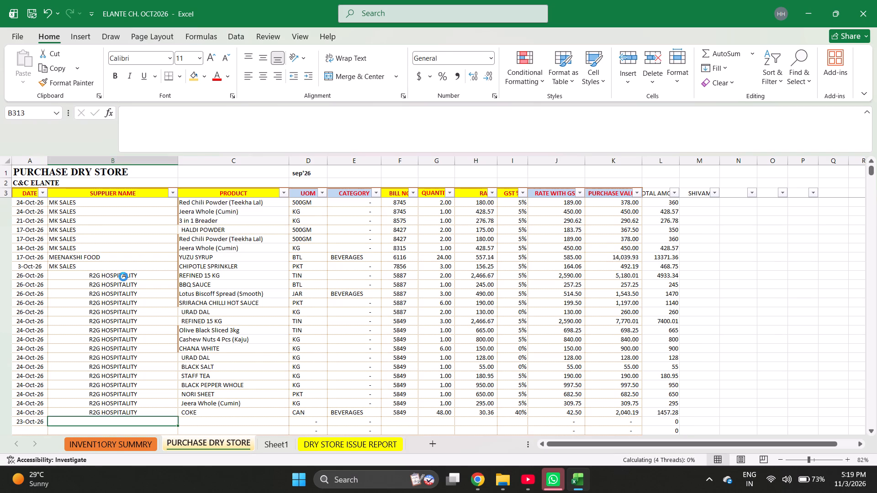
# Enter Cashew Nuts 4 Pcs (Kaju) as the product on the 23-Oct-26 row.
pyautogui.press('Right')
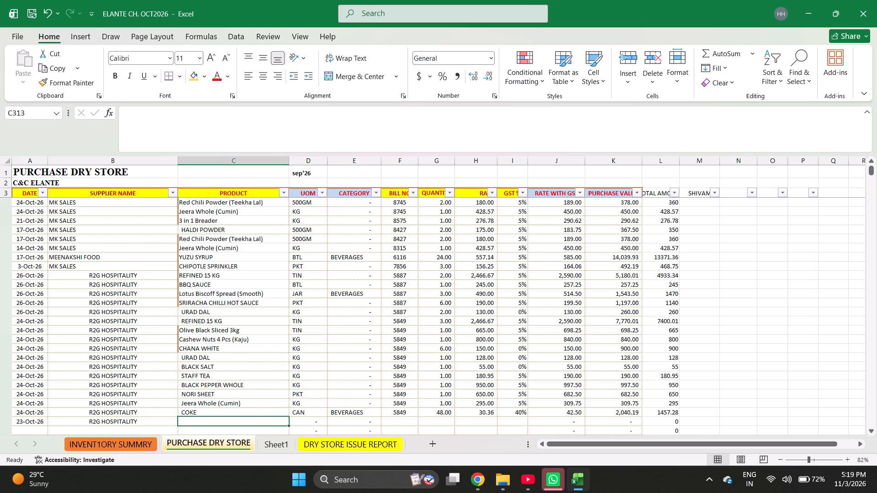
pyautogui.write('CAHEW')
pyautogui.press('BackSpace')
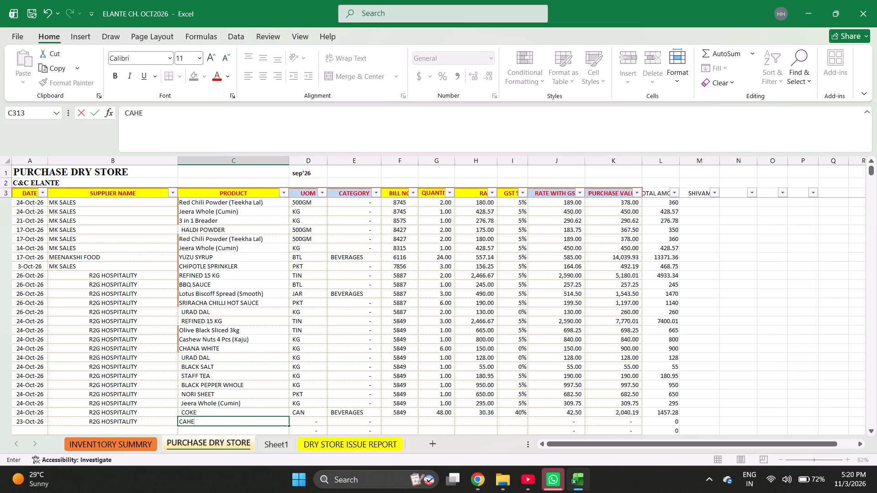
pyautogui.press('BackSpace')
pyautogui.press('BackSpace')
pyautogui.write('SHEW')
pyautogui.press('Return')
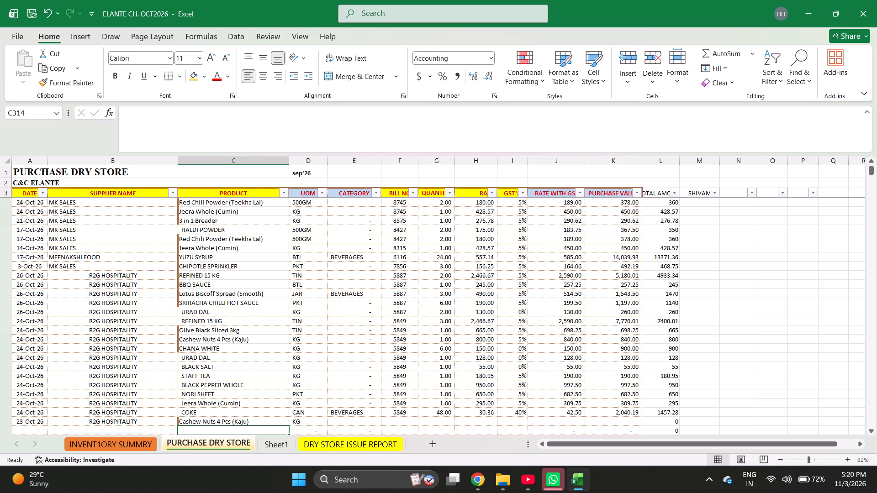
# Find Deggi Mirch Powder in the inventory summary and copy it into the product cell below Cashew Nuts.
pyautogui.write('DE')
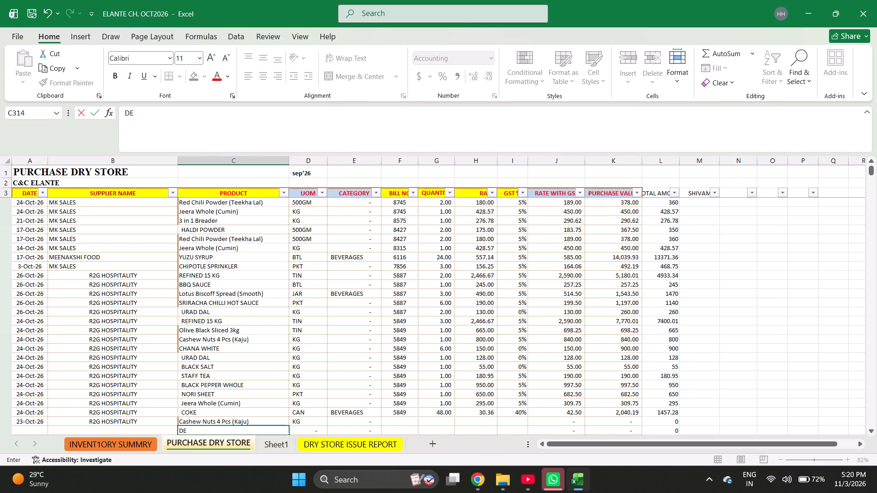
pyautogui.hotkey('ctrl', 'pageup')
pyautogui.hotkey('ctrl', 'f')
pyautogui.write('DEG')
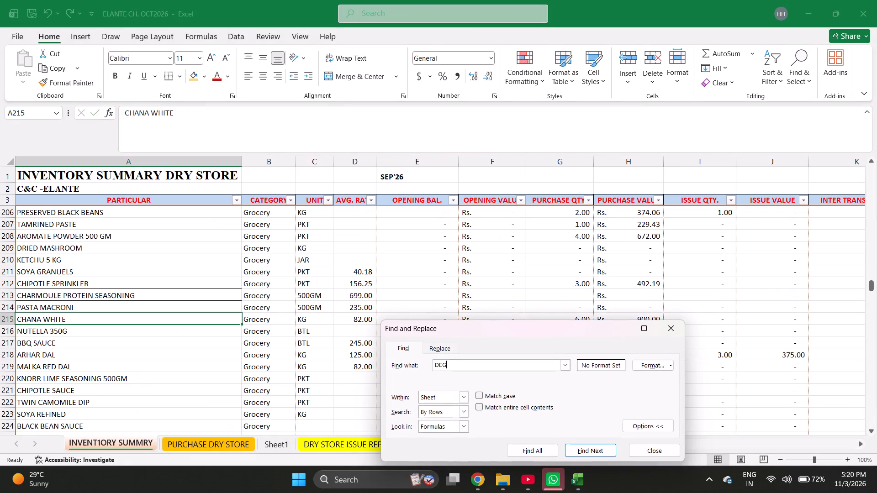
pyautogui.press('g')
pyautogui.press('Return')
pyautogui.press('Escape')
pyautogui.hotkey('ctrl', 'c')
pyautogui.hotkey('ctrl', 'pagedown')
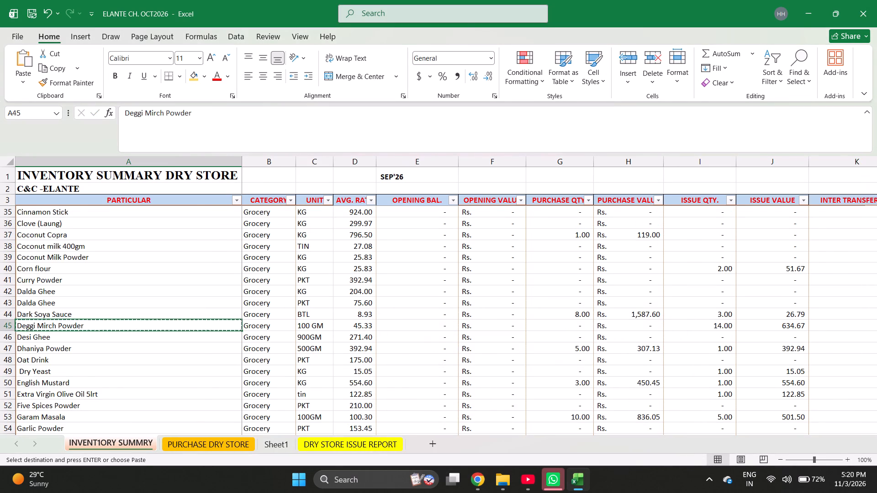
pyautogui.press('Return')
pyautogui.press('Return')
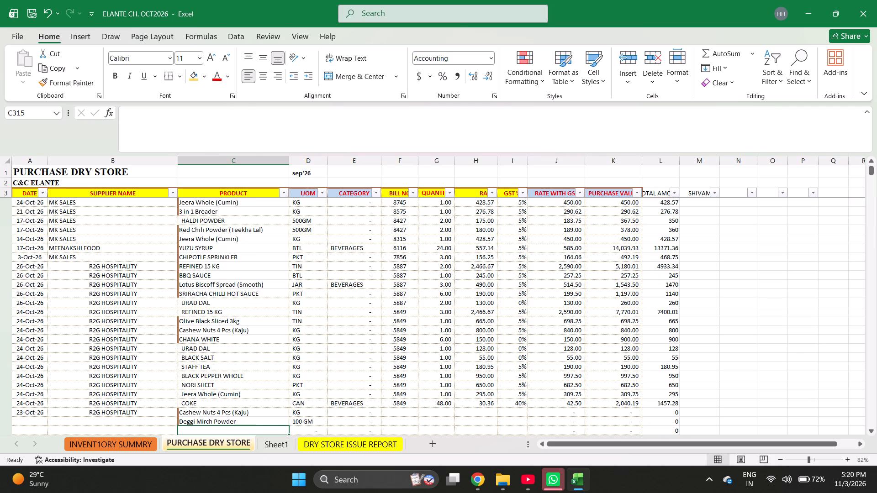
# Enter the products KITCHEN KING, PAPRIKA POWDER, AJINOMOTO and VINEGAR in the rows below Deggi Mirch Powder.
pyautogui.write('KITCHEN KING')
pyautogui.press('Return')
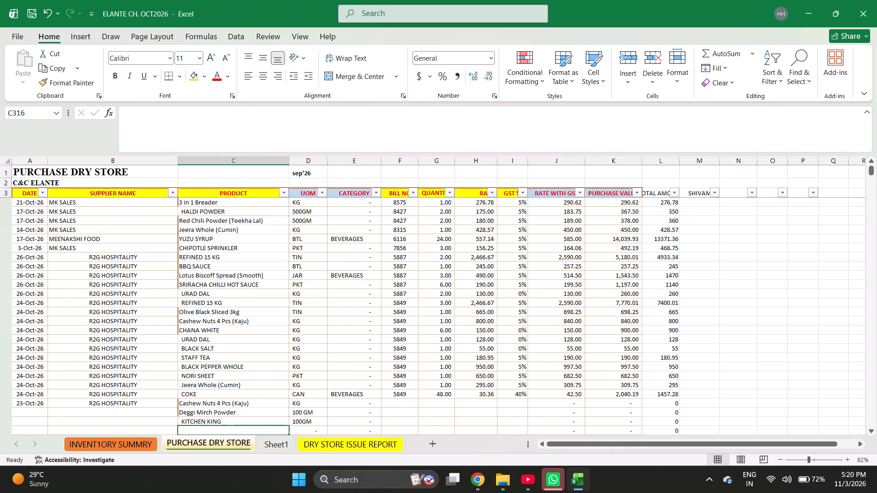
pyautogui.write('PAPRIKA POWDER')
pyautogui.press('Return')
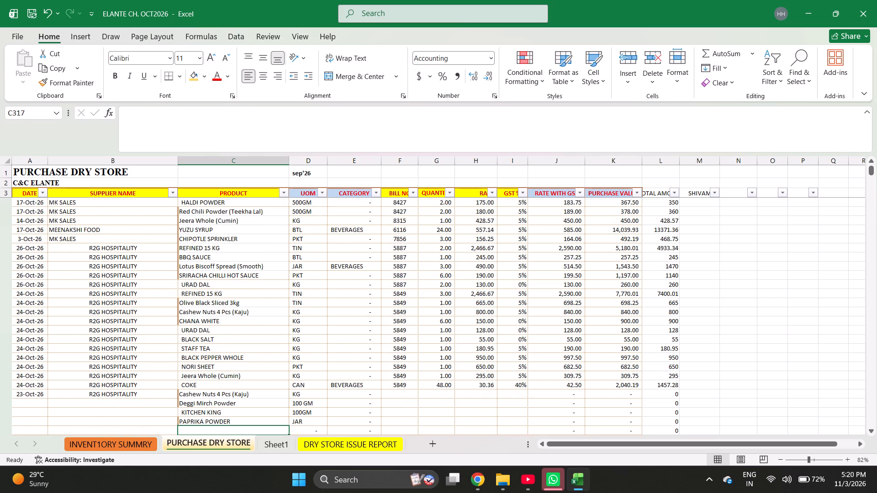
pyautogui.write('AJINO')
pyautogui.write('MO')
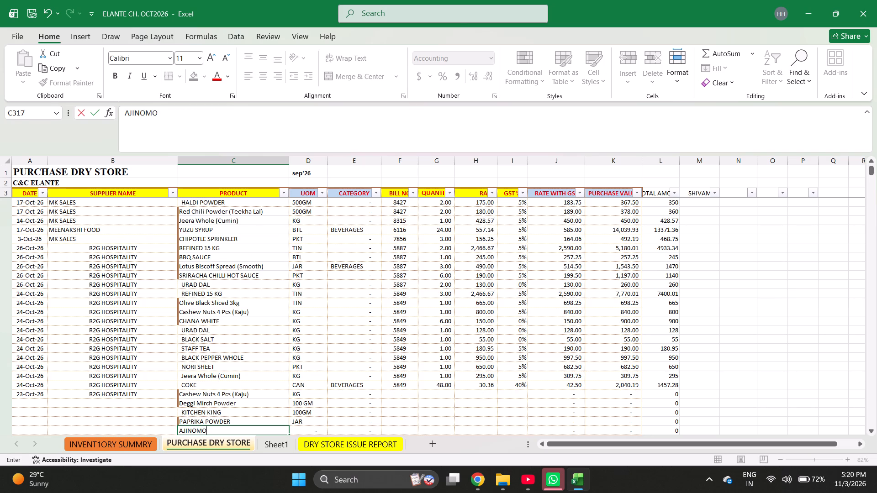
pyautogui.write('TO')
pyautogui.press('space')
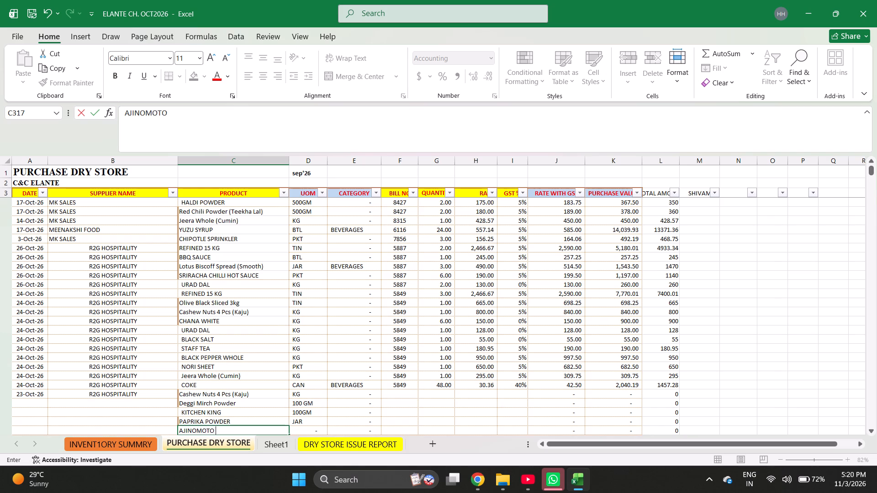
pyautogui.press('BackSpace')
pyautogui.press('Return')
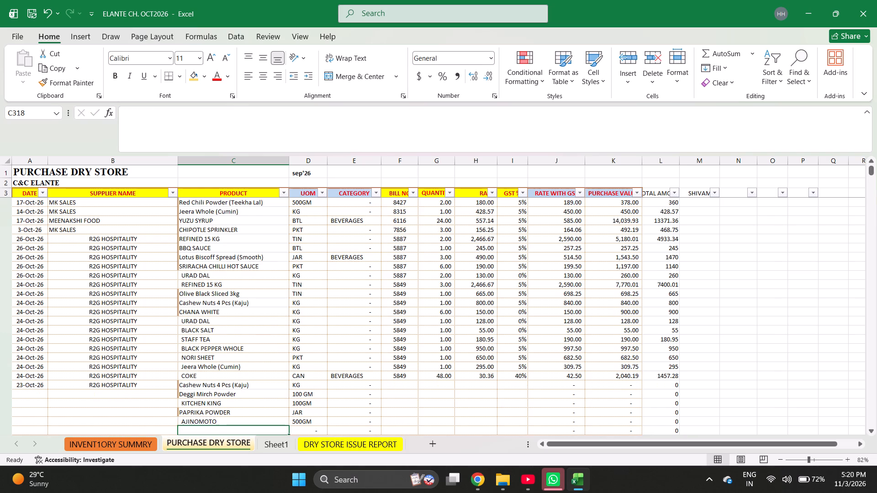
pyautogui.write('VINEGAR')
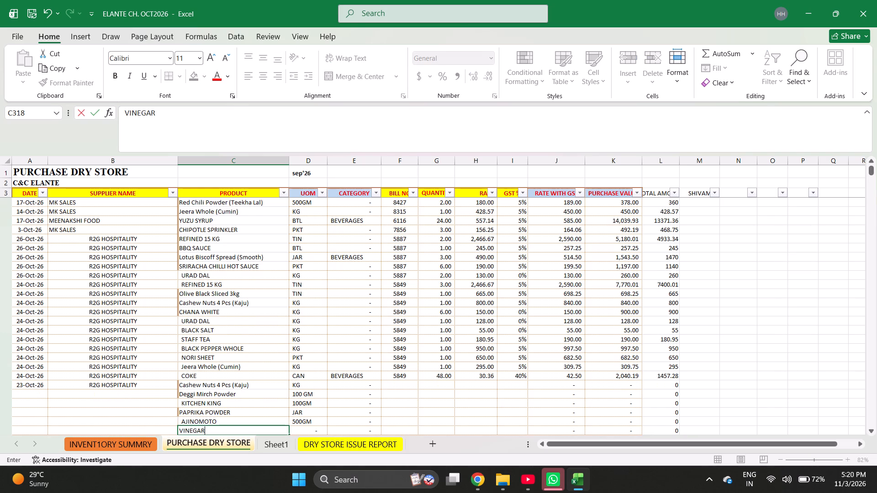
pyautogui.press('Return')
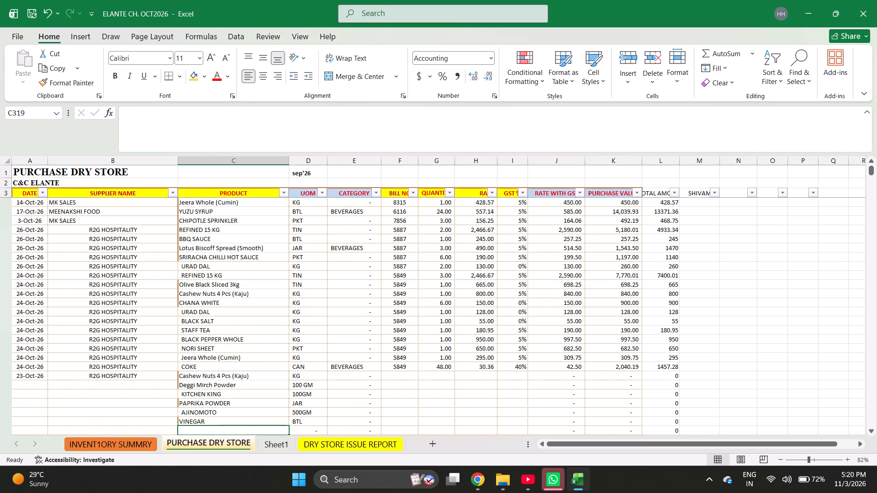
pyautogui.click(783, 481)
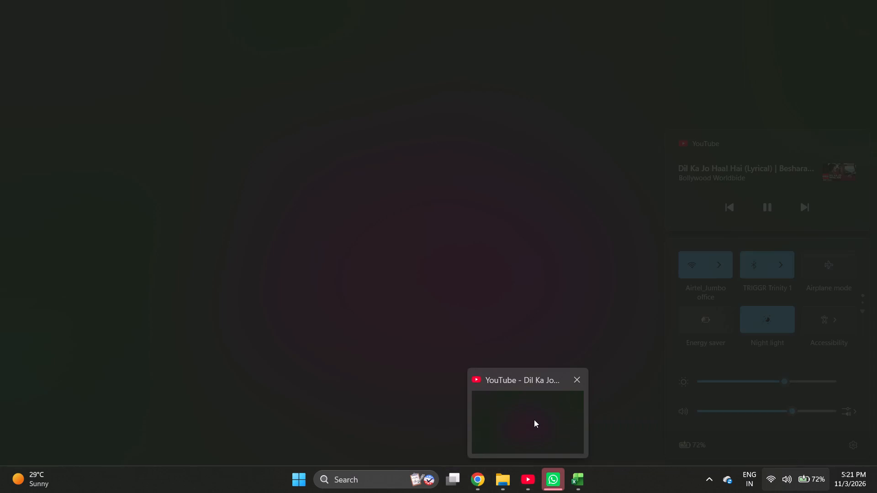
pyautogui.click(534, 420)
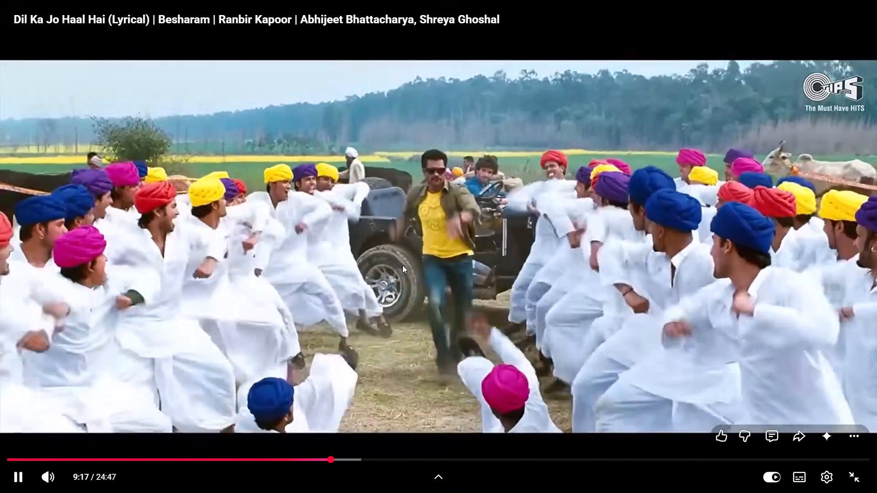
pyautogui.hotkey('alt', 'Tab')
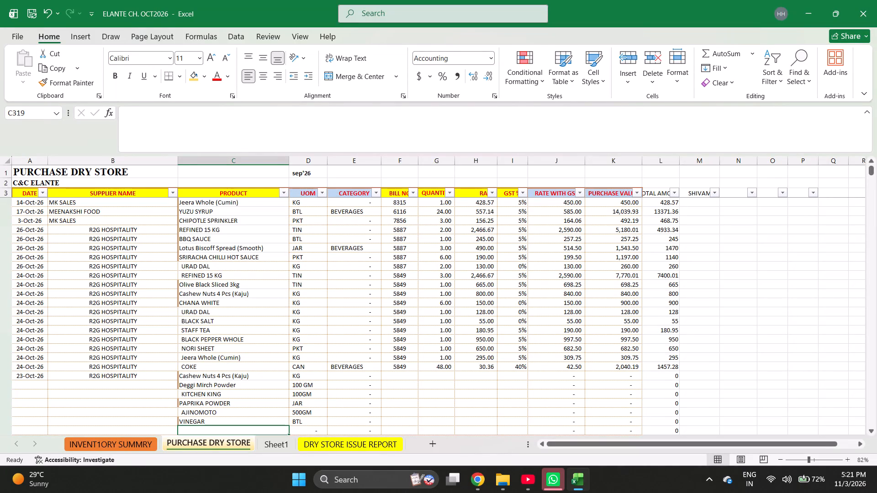
# Enter Teriyaki Sauce as the product below VINEGAR.
pyautogui.write('TER')
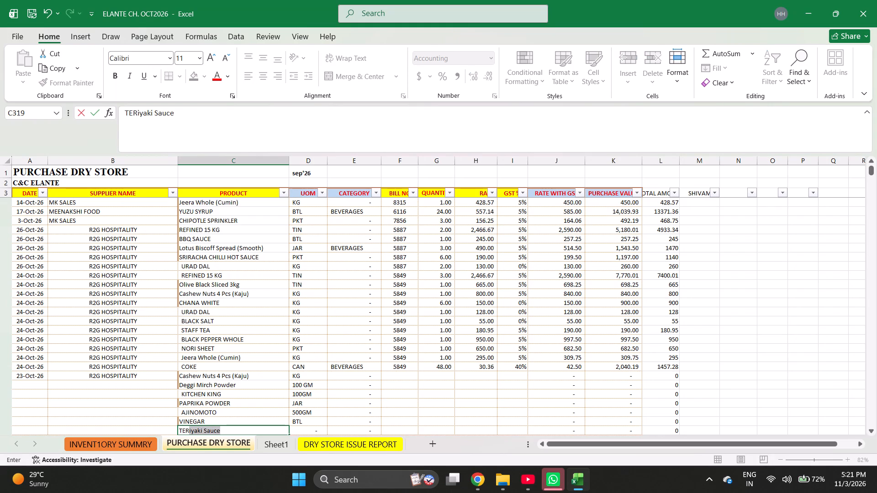
pyautogui.press('Return')
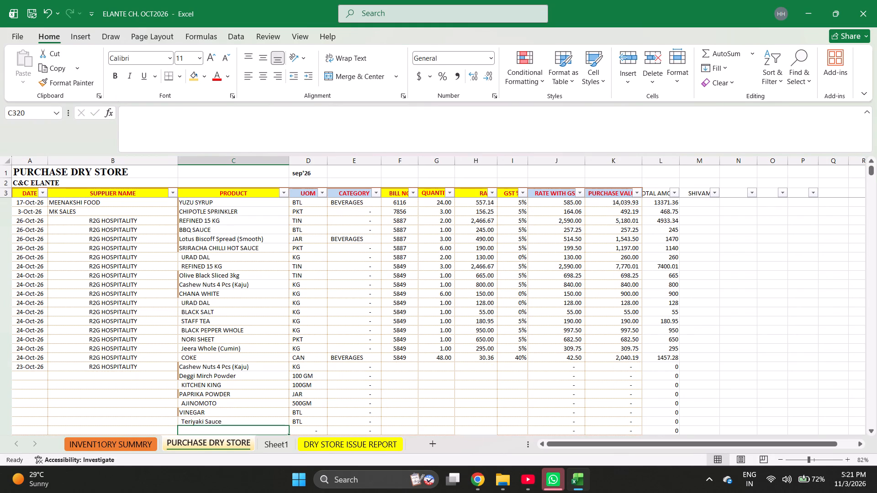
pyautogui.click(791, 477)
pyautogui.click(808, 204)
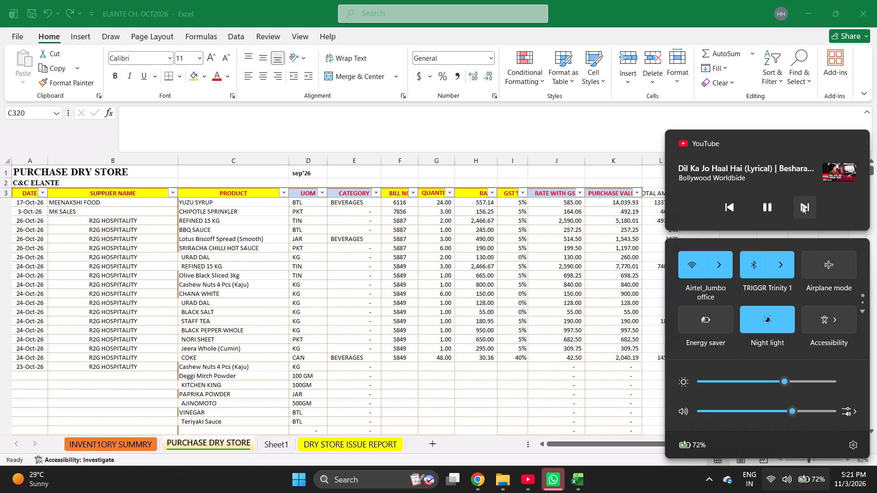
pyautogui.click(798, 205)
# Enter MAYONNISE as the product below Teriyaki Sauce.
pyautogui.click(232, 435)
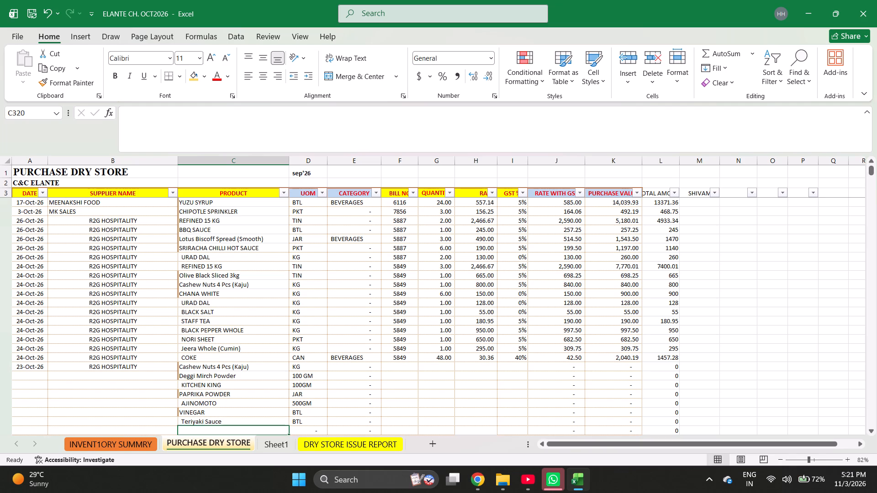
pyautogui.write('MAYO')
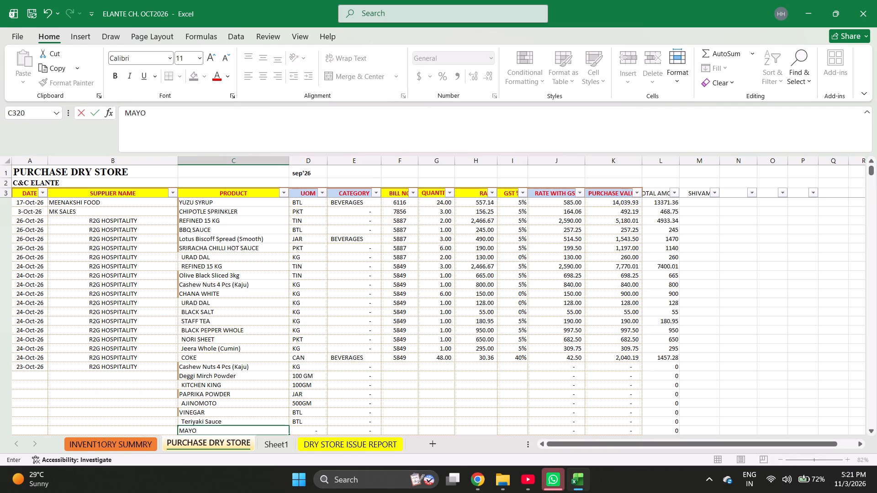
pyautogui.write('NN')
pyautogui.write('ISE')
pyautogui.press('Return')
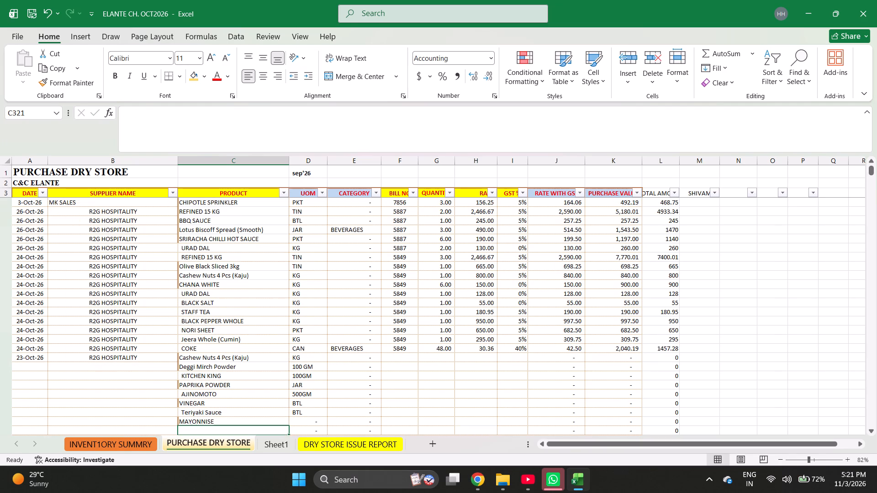
# Find Mayonnaise in the inventory summary and copy it over the MAYONNISE product entry in the purchase sheet.
pyautogui.hotkey('ctrl', 'pageup')
pyautogui.hotkey('ctrl', 'f')
pyautogui.write('MAYO')
pyautogui.press('Return')
pyautogui.press('Escape')
pyautogui.hotkey('ctrl', 'c')
pyautogui.hotkey('ctrl', 'pagedown')
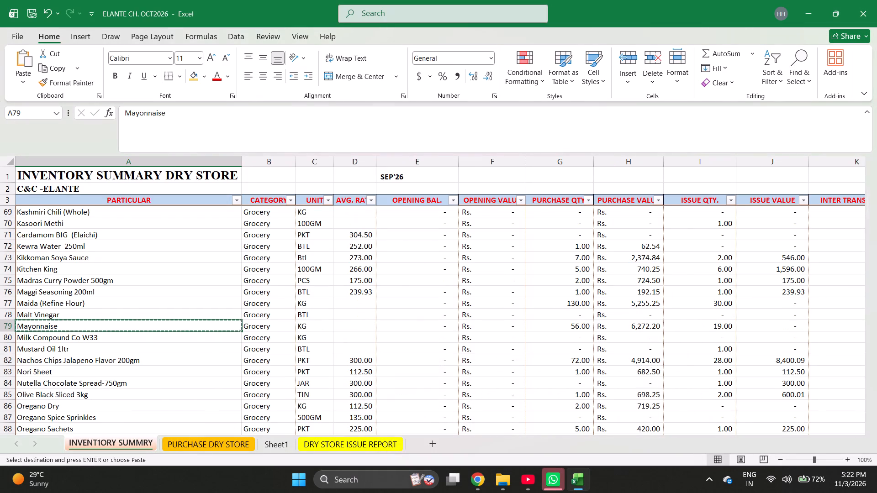
pyautogui.press('Up')
pyautogui.press('Return')
pyautogui.press('Return')
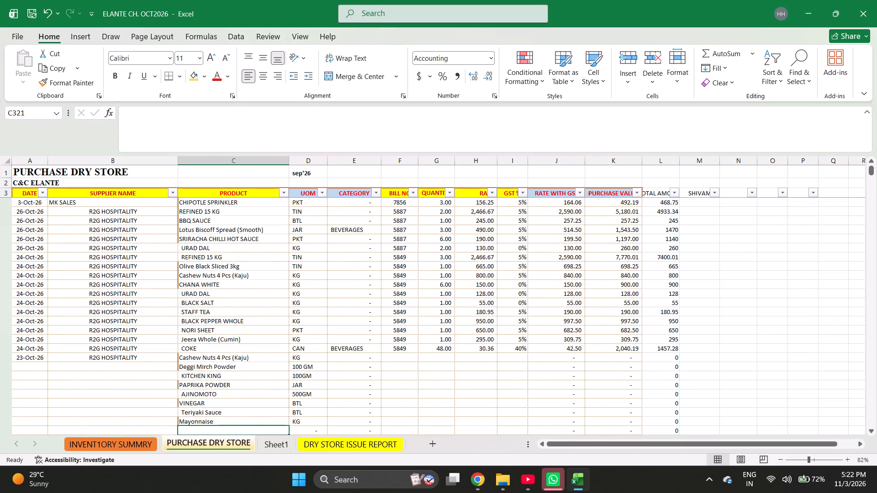
# Enter the products PAPER STRAW and KITCHEN ROLL in the rows below Mayonnaise.
pyautogui.write('PAPER STRAW')
pyautogui.press('Return')
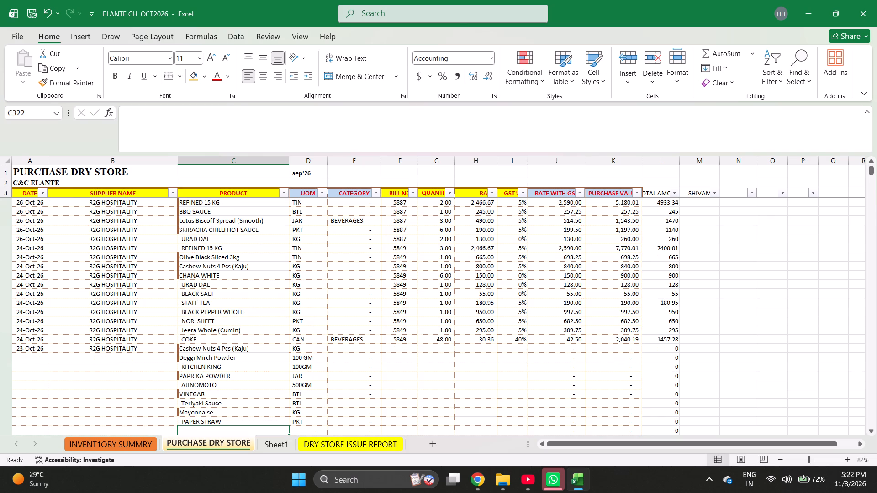
pyautogui.write('KITCHEN ROLL')
pyautogui.press('Return')
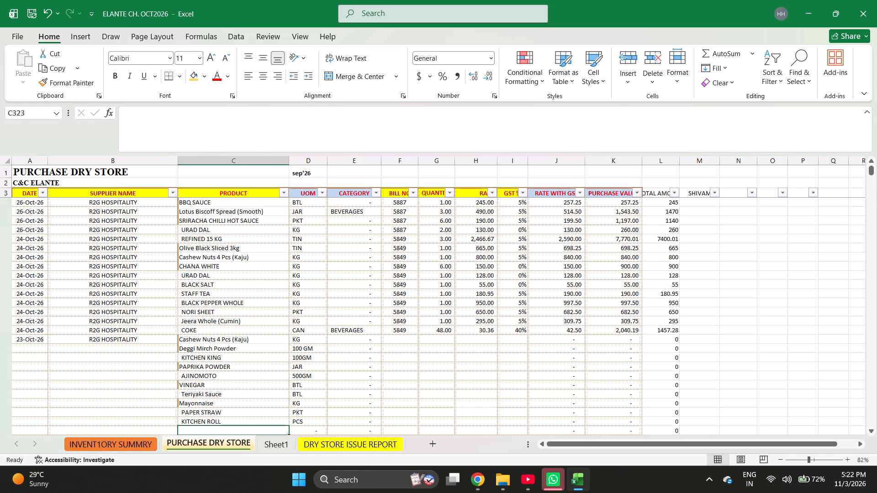
# Find Oat Drink in the inventory summary and copy it into the product cell below KITCHEN ROLL.
pyautogui.hotkey('ctrl', 'pageup')
pyautogui.hotkey('ctrl', 'f')
pyautogui.write('OAT')
pyautogui.press('Return')
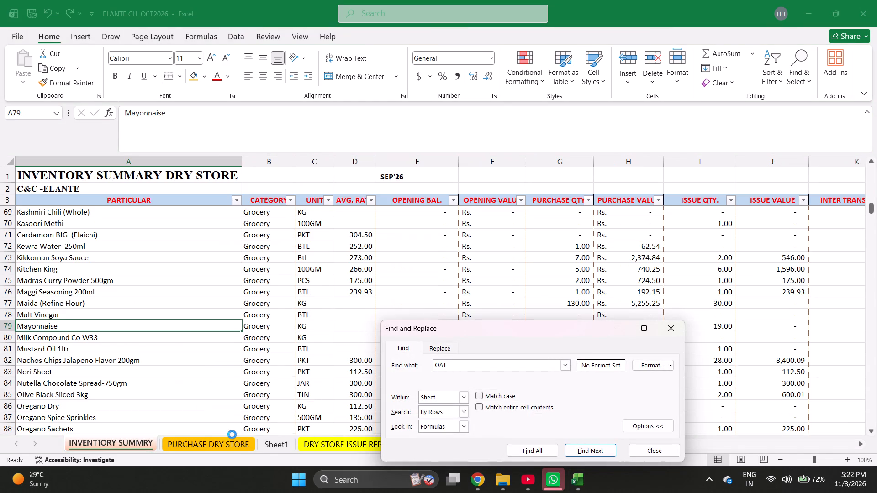
pyautogui.press('Escape')
pyautogui.hotkey('ctrl', 'c')
pyautogui.hotkey('ctrl', 'pagedown')
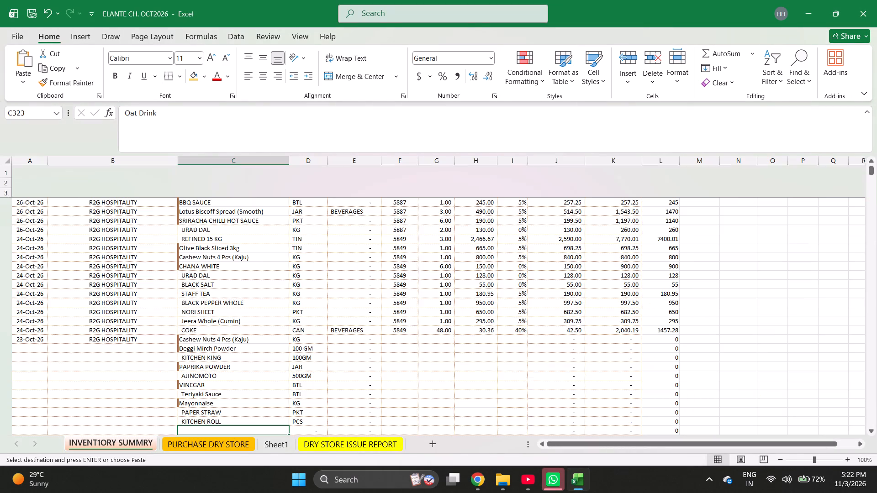
pyautogui.press('Return')
pyautogui.press('Return')
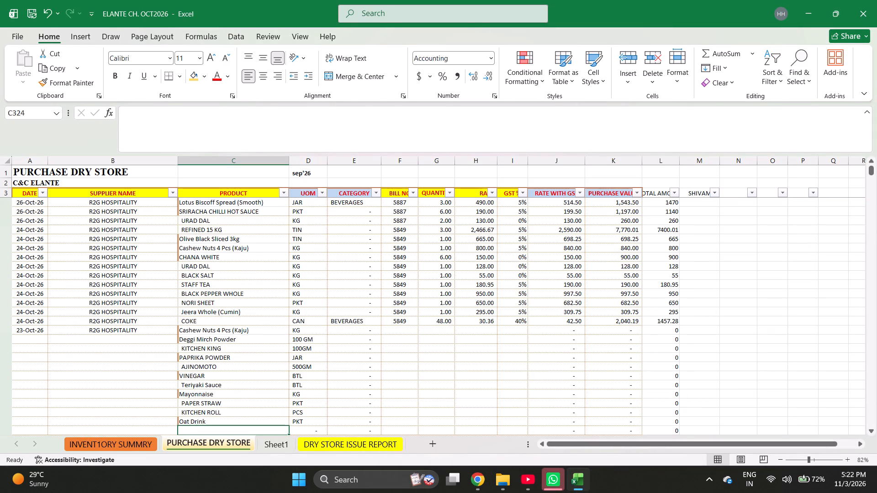
# Find Walnut Kennels in the inventory summary and copy it into the product cell below Oat Drink.
pyautogui.hotkey('ctrl', 'pageup')
pyautogui.hotkey('ctrl', 'f')
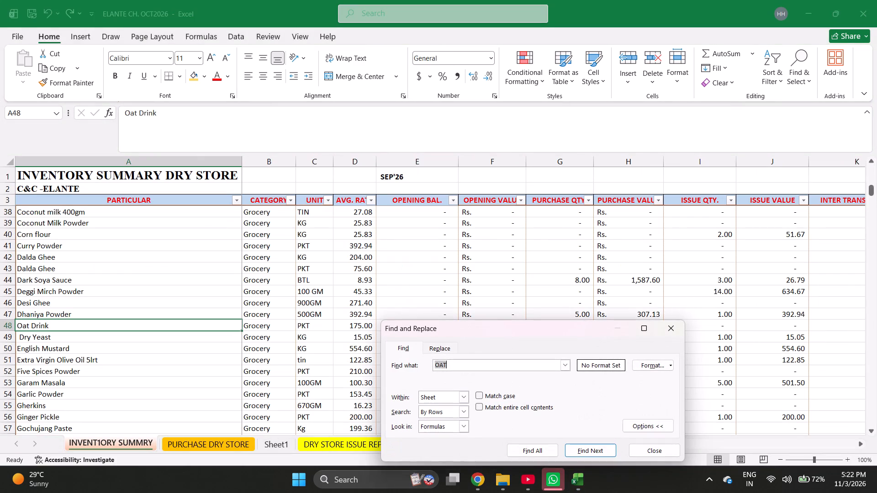
pyautogui.write('WALNU')
pyautogui.press('Return')
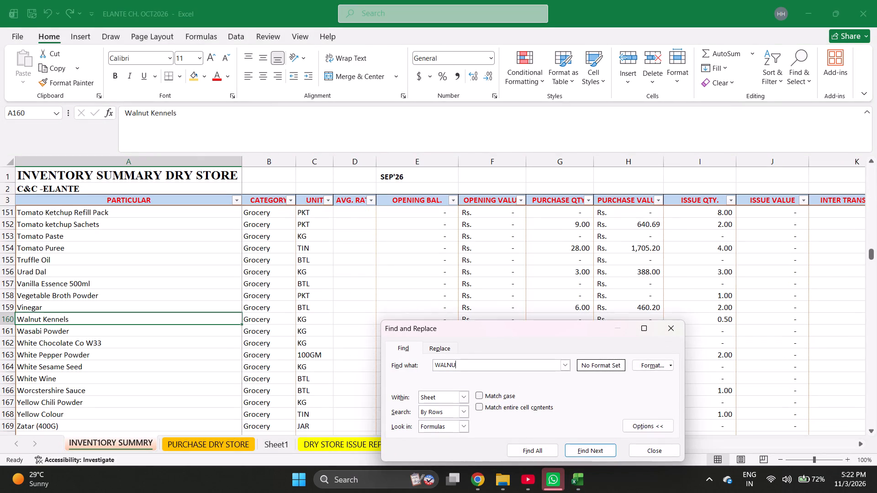
pyautogui.press('Escape')
pyautogui.hotkey('ctrl', 'c')
pyautogui.hotkey('ctrl', 'pagedown')
pyautogui.press('Return')
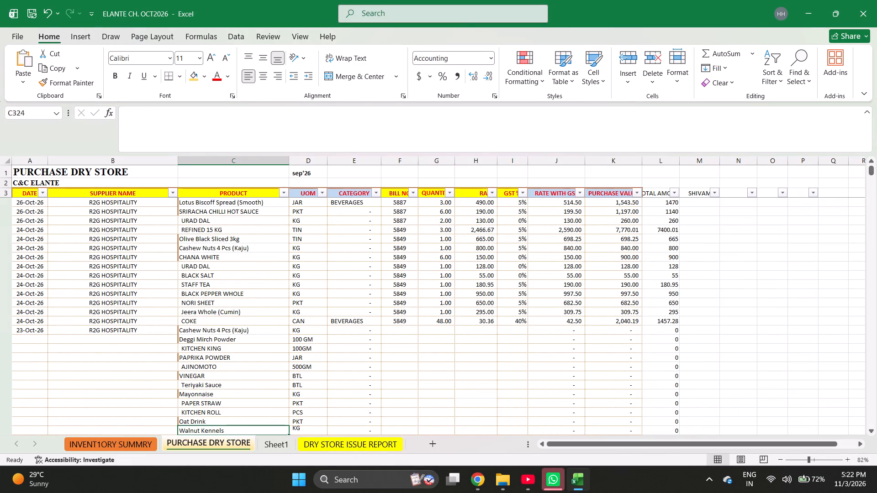
# Enter bill number 5816 in the 23-Oct-26 Cashew Nuts row.
pyautogui.press('Left')
pyautogui.hotkey('ctrl', 'Up')
pyautogui.press('Right')
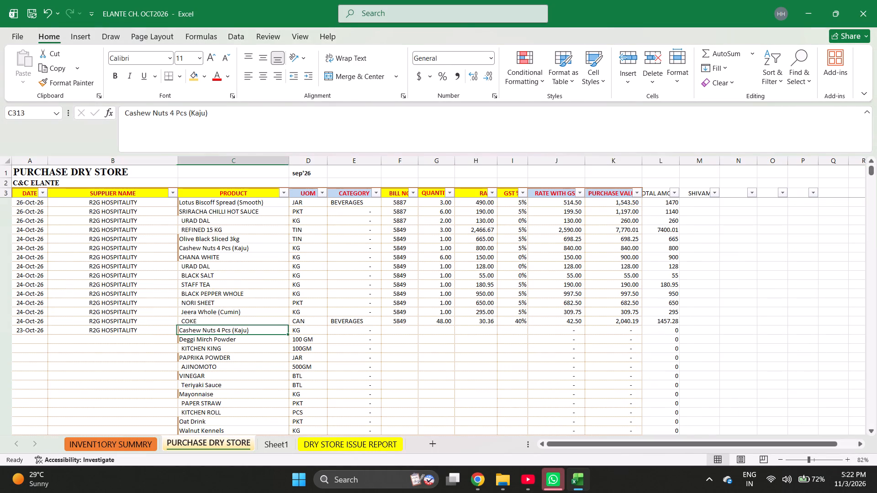
pyautogui.hotkey('ctrl', 'shift', 'Down')
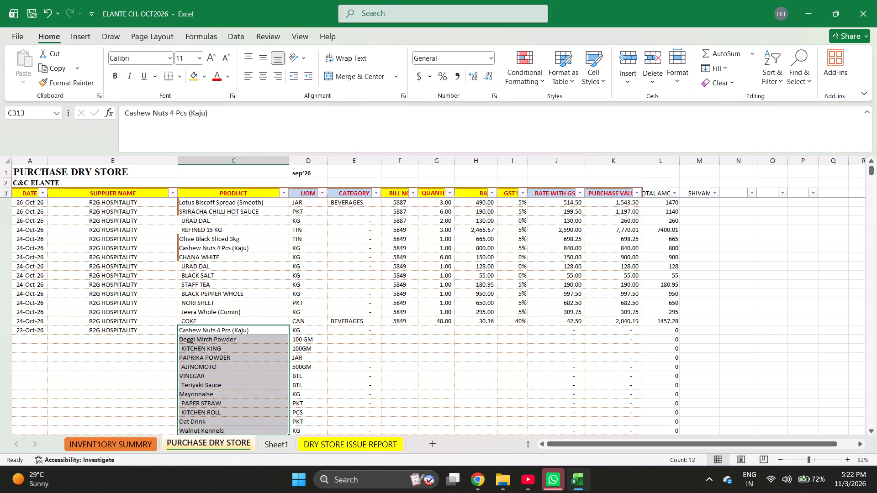
pyautogui.press('Right')
pyautogui.press('Right')
pyautogui.press('Right')
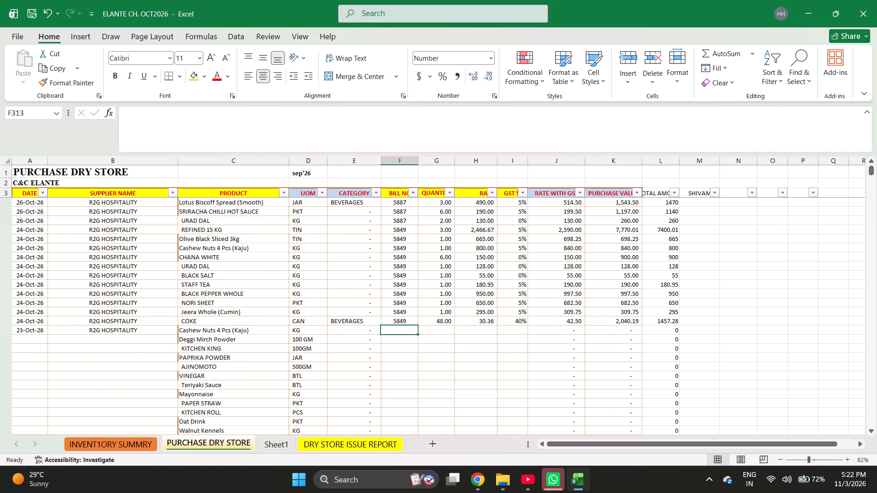
pyautogui.write('5816')
pyautogui.press('Right')
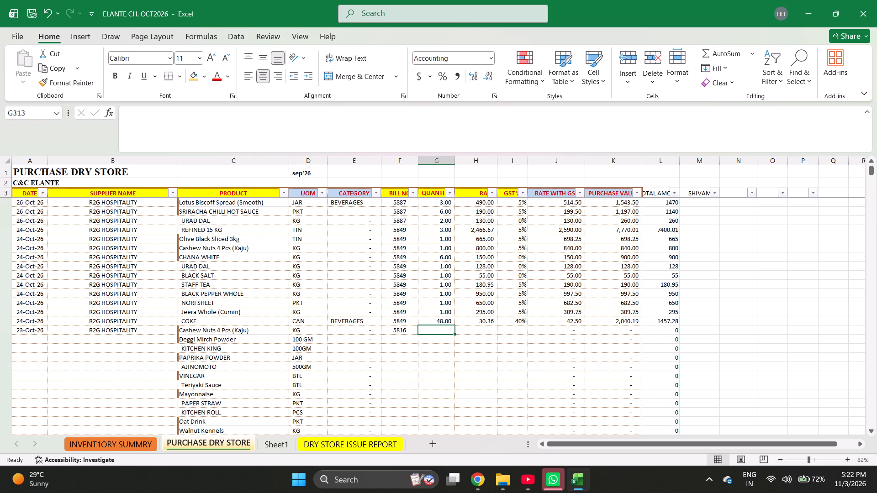
# Enter the quantities 1, 10, 2, 4, 2 and 1 for the 23-Oct-26 products from Cashew Nuts to VINEGAR.
pyautogui.press('1')
pyautogui.press('Return')
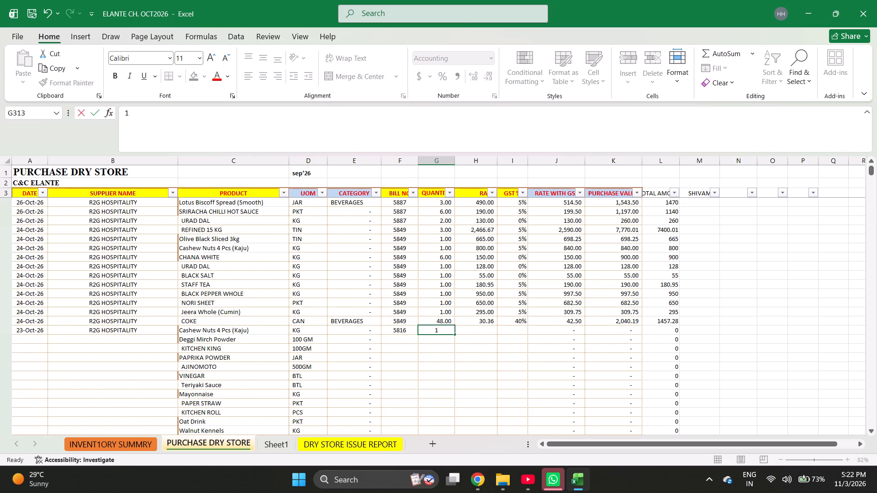
pyautogui.write('10')
pyautogui.press('Return')
pyautogui.press('2')
pyautogui.press('Return')
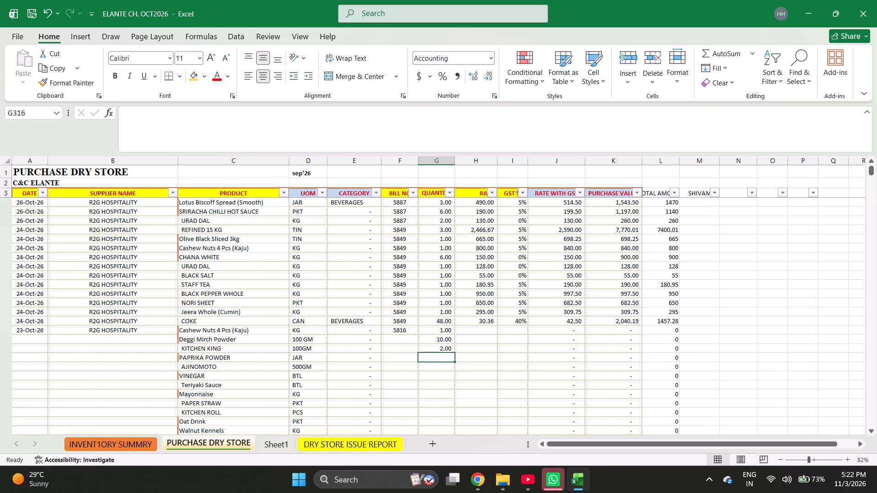
pyautogui.press('4')
pyautogui.press('Return')
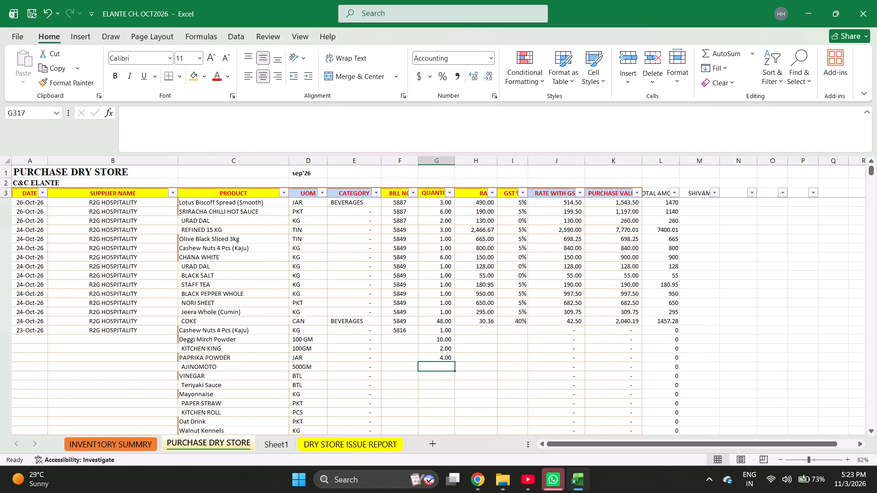
pyautogui.press('2')
pyautogui.press('Return')
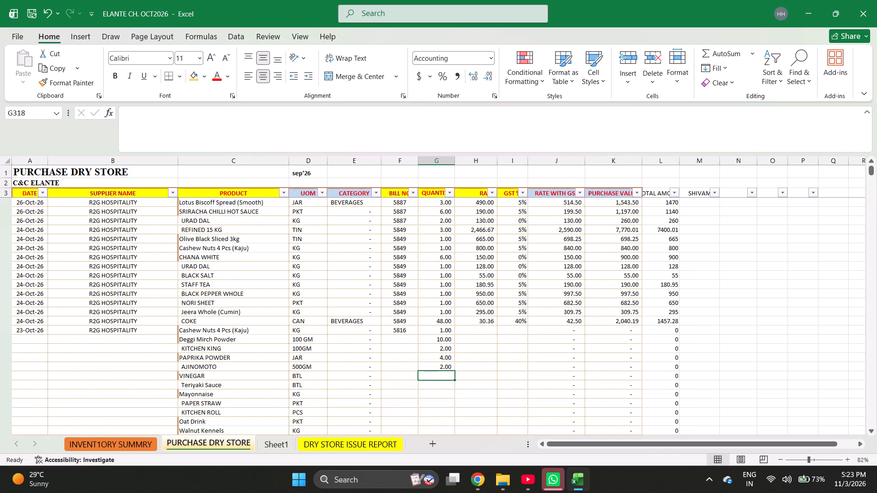
pyautogui.press('1')
pyautogui.press('Return')
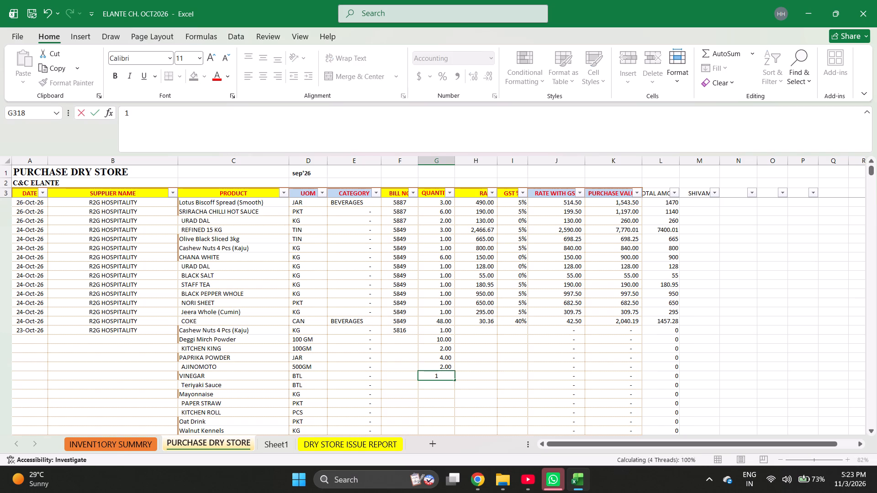
# Enter the quantities 12, 3, 50, 3 and 2 for the products from Teriyaki Sauce to Oat Drink.
pyautogui.write('12')
pyautogui.press('Return')
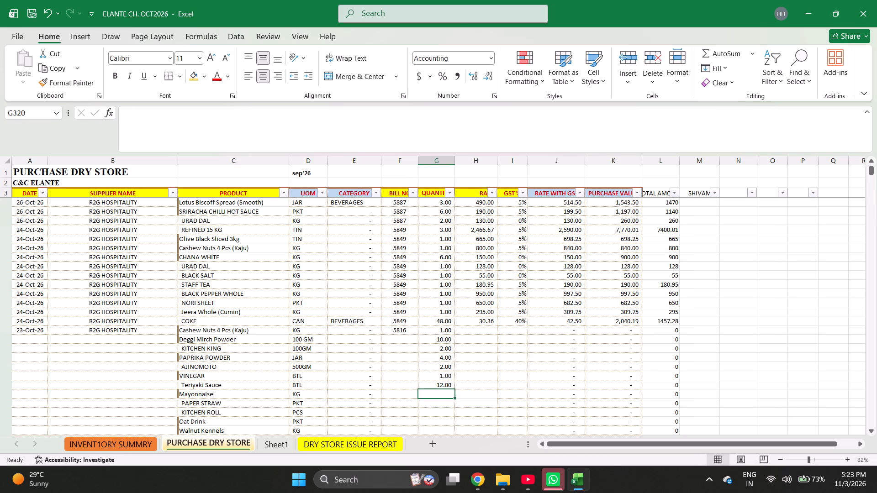
pyautogui.press('3')
pyautogui.press('Return')
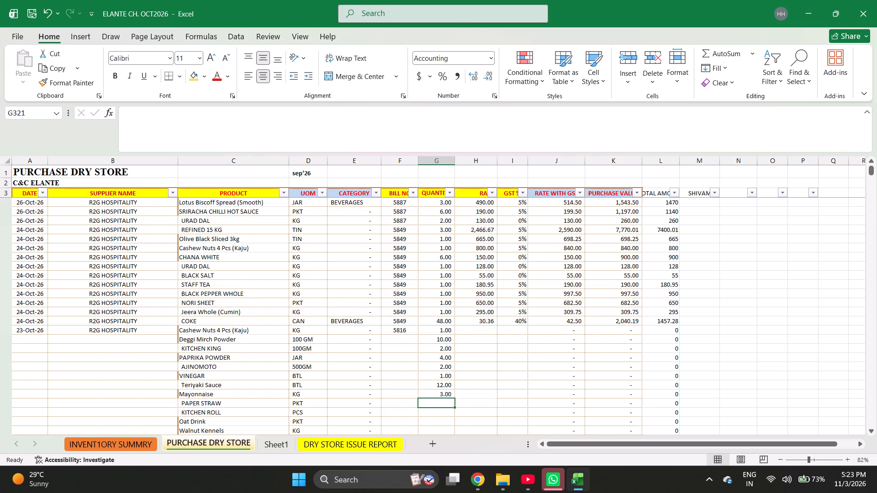
pyautogui.write('50')
pyautogui.press('Return')
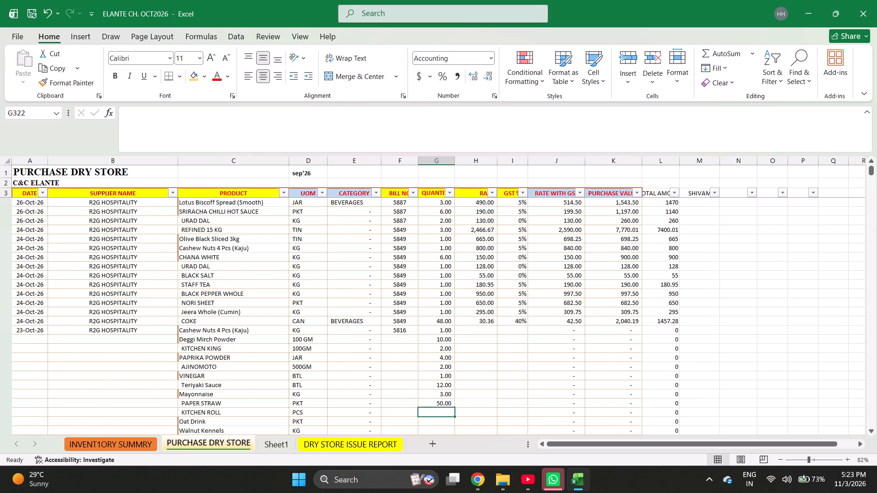
pyautogui.press('3')
pyautogui.press('Return')
pyautogui.press('2')
pyautogui.press('Return')
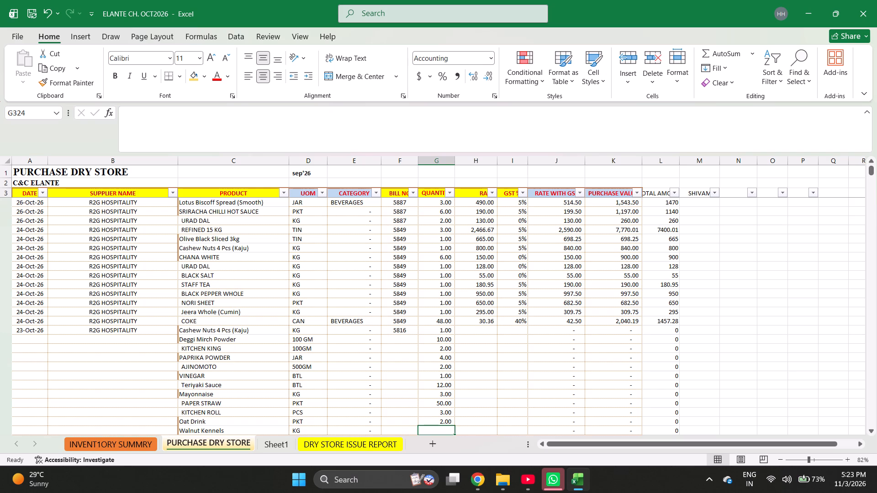
# Review the quantities of the 23-Oct-26 bill from Oat Drink back up to Cashew Nuts for a misplaced entry.
pyautogui.press('Up')
pyautogui.press('Up')
pyautogui.press('Up')
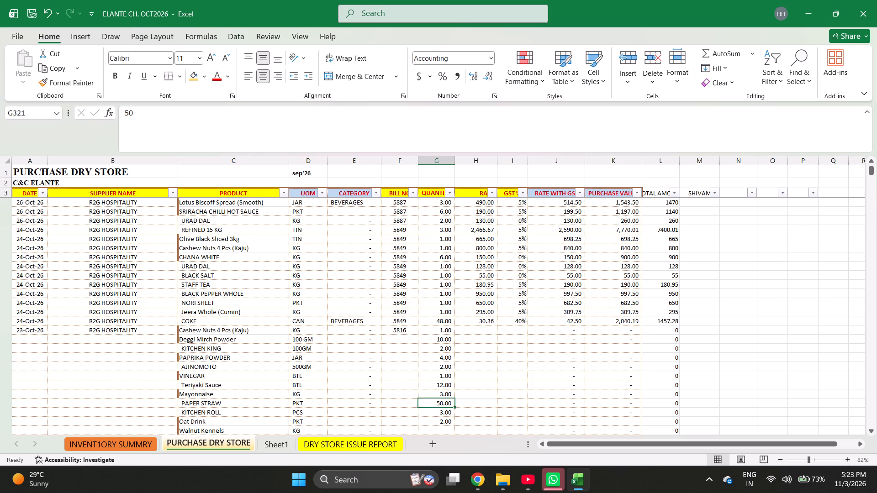
pyautogui.press('Up')
pyautogui.press('Up')
pyautogui.press('Up')
pyautogui.press('Up')
pyautogui.press('Up')
pyautogui.press('Up')
pyautogui.press('Up')
pyautogui.press('Up')
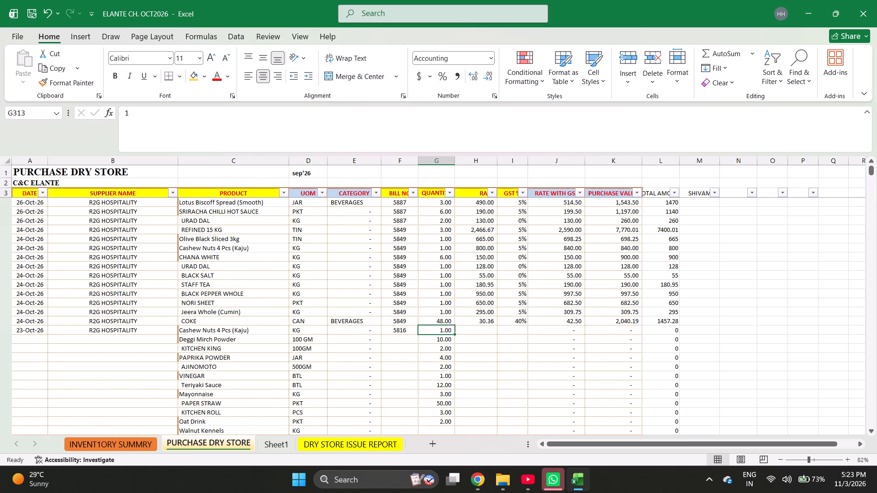
pyautogui.press('Down')
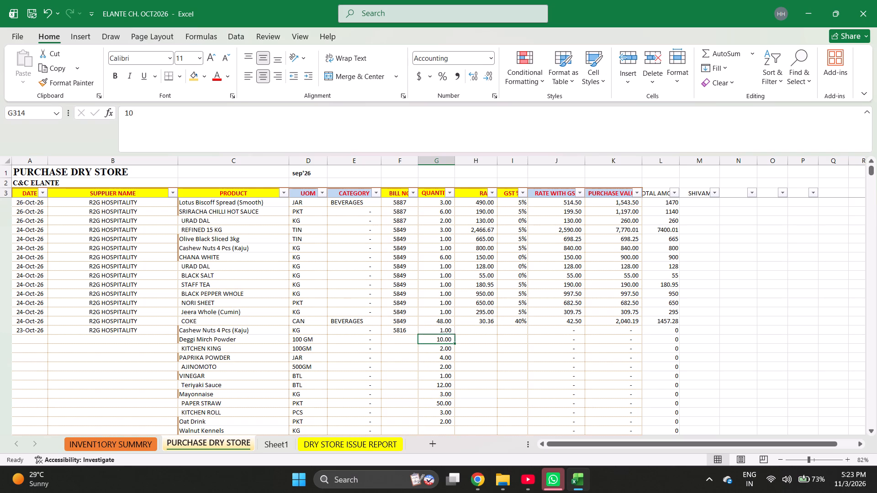
pyautogui.press('Down')
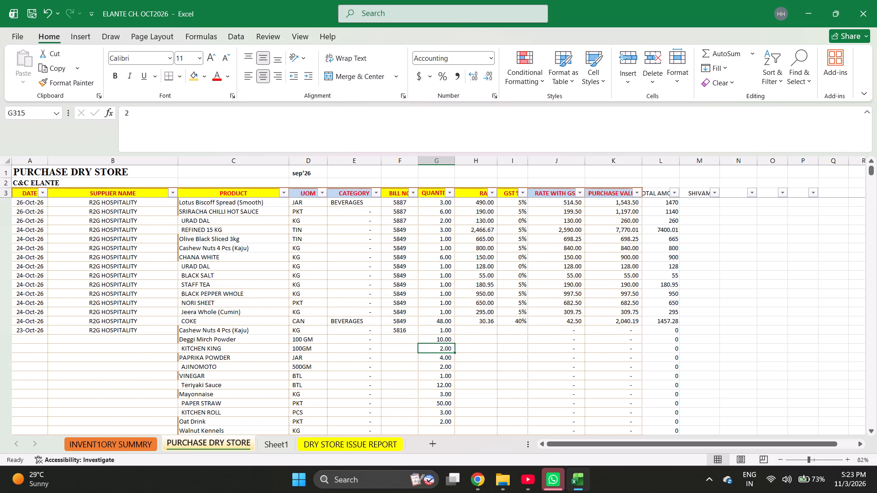
# Copy the quantities from KITCHEN KING to Oat Drink one row lower and enter 10 as KITCHEN KING's quantity.
pyautogui.press('Down')
pyautogui.press('Up')
pyautogui.hotkey('shift', 'Down')
pyautogui.hotkey('shift', 'Down')
pyautogui.hotkey('shift', 'Down')
pyautogui.hotkey('shift', 'Down')
pyautogui.hotkey('shift', 'Down')
pyautogui.hotkey('ctrl', 'shift', 'Down')
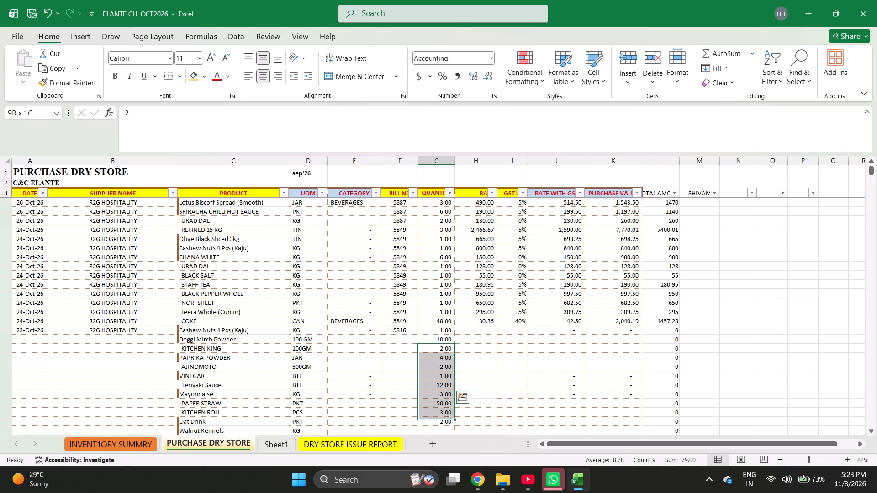
pyautogui.hotkey('ctrl', 'c')
pyautogui.press('Down')
pyautogui.press('Return')
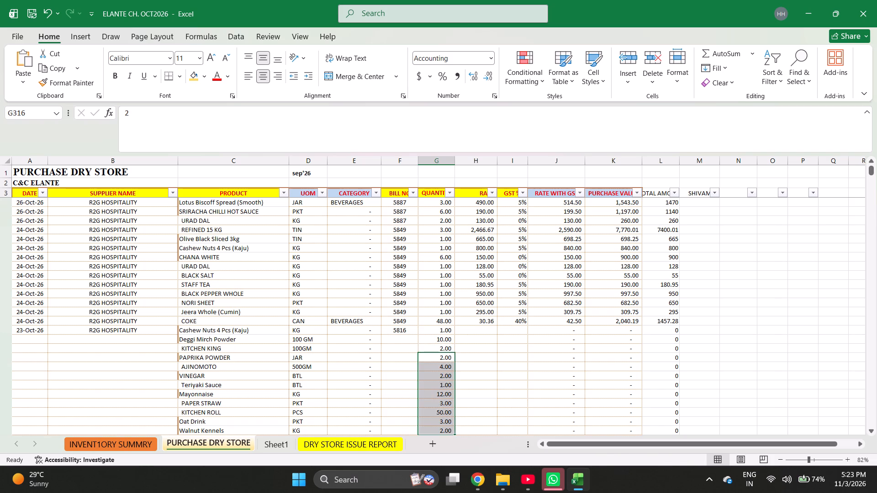
pyautogui.press('Up')
pyautogui.write('10')
pyautogui.press('Return')
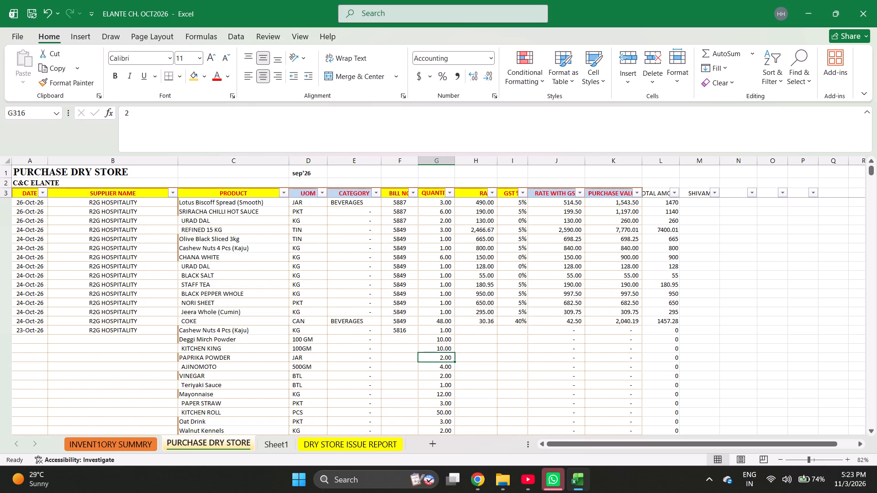
# Check the shifted quantities against their products from PAPRIKA POWDER down to Walnut Kennels.
pyautogui.press('Down')
pyautogui.press('Down')
pyautogui.press('Down')
pyautogui.press('Down')
pyautogui.press('Down')
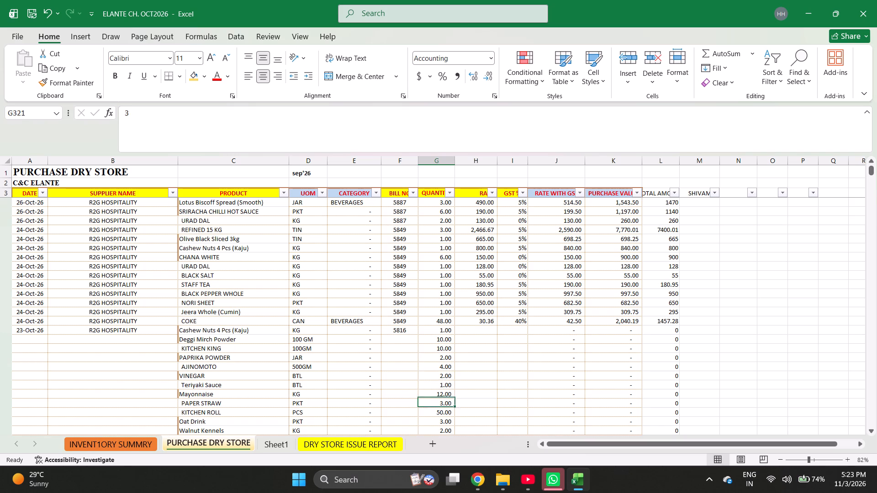
pyautogui.press('Down')
pyautogui.press('Down')
pyautogui.press('Down')
pyautogui.press('Up')
pyautogui.press('Up')
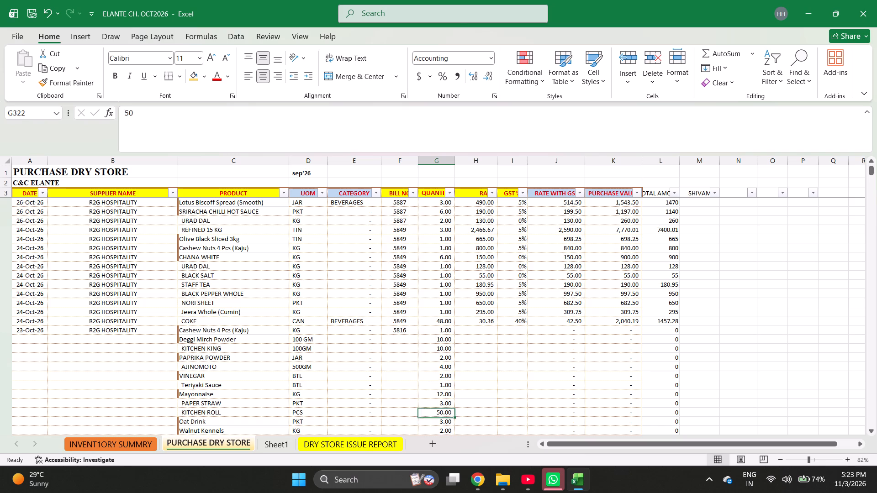
pyautogui.press('Up')
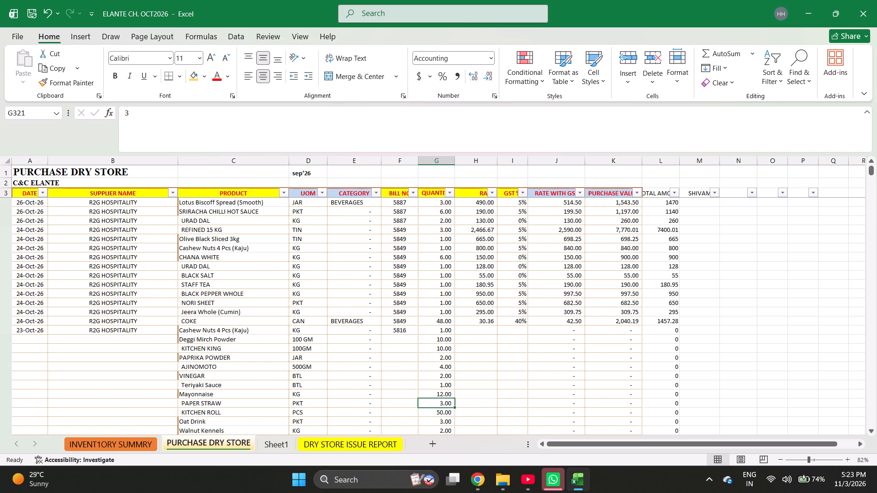
pyautogui.press('Up')
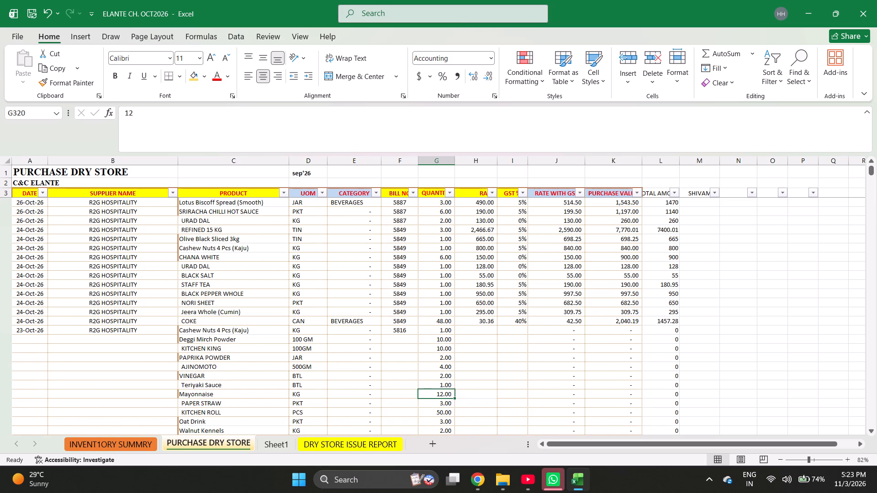
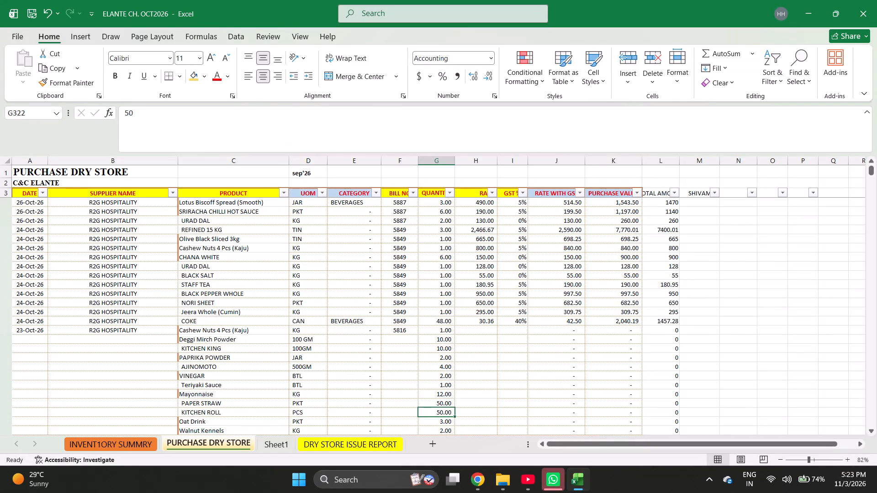
# Enter the quantities 3, 2 and 0.25 for KITCHEN ROLL, Oat Drink and Walnut Kennels.
pyautogui.press('3')
pyautogui.press('Return')
pyautogui.press('2')
pyautogui.press('Return')
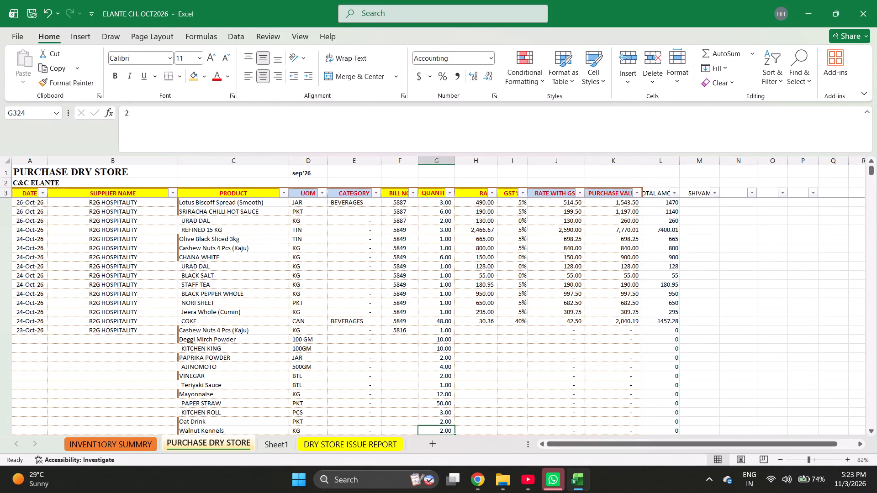
pyautogui.write('0.25')
pyautogui.press('Right')
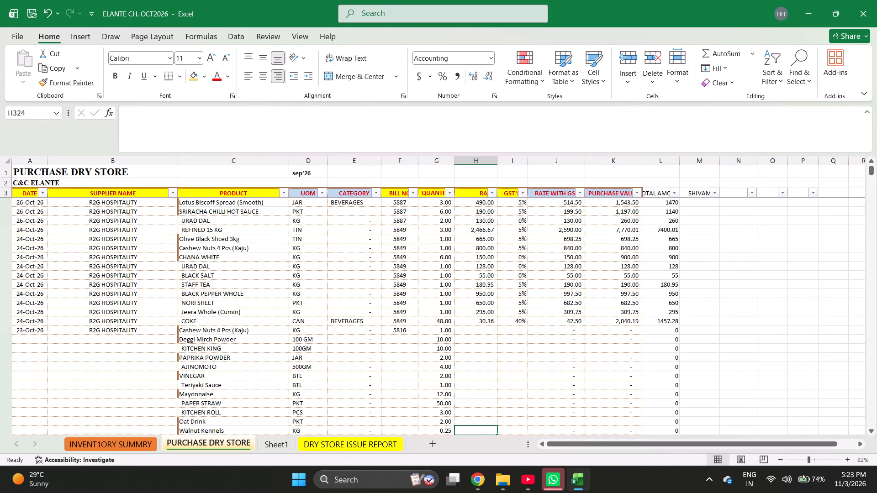
# Enter the rates 800, 95, 76.50, 345 and 85 for the 23-Oct-26 bill's products from Cashew Nuts to AJINOMOTO.
pyautogui.hotkey('ctrl', 'Up')
pyautogui.press('Down')
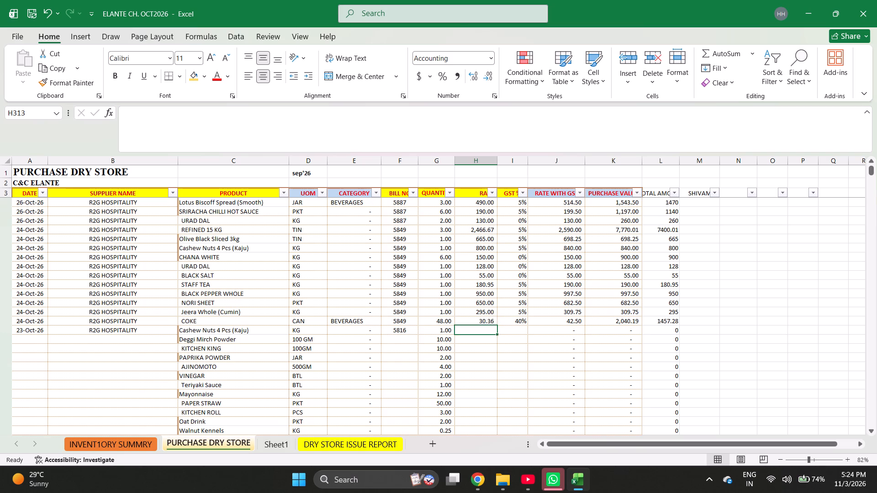
pyautogui.write('800')
pyautogui.press('Return')
pyautogui.write('95')
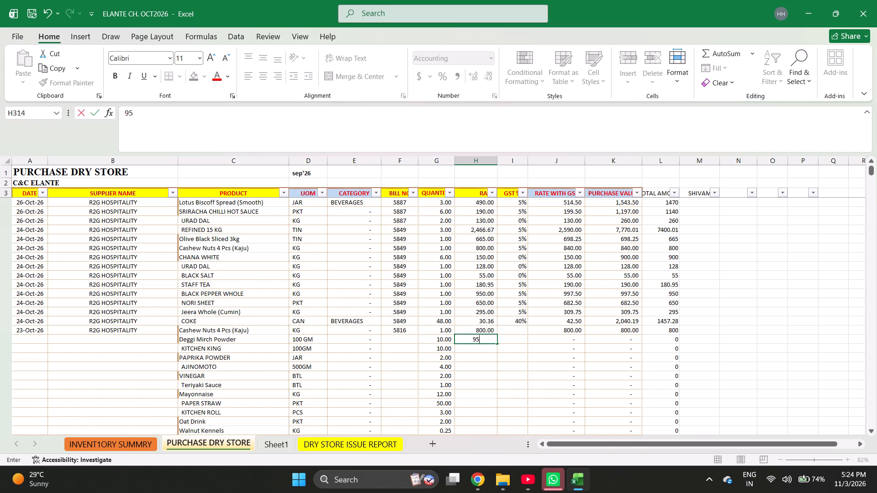
pyautogui.press('Return')
pyautogui.write('76.50')
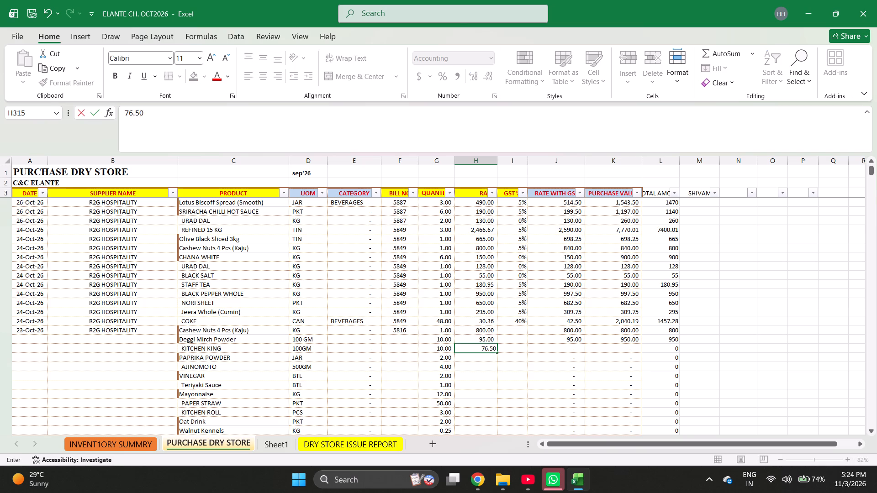
pyautogui.press('Return')
pyautogui.write('345')
pyautogui.press('Return')
pyautogui.write('85')
pyautogui.press('Return')
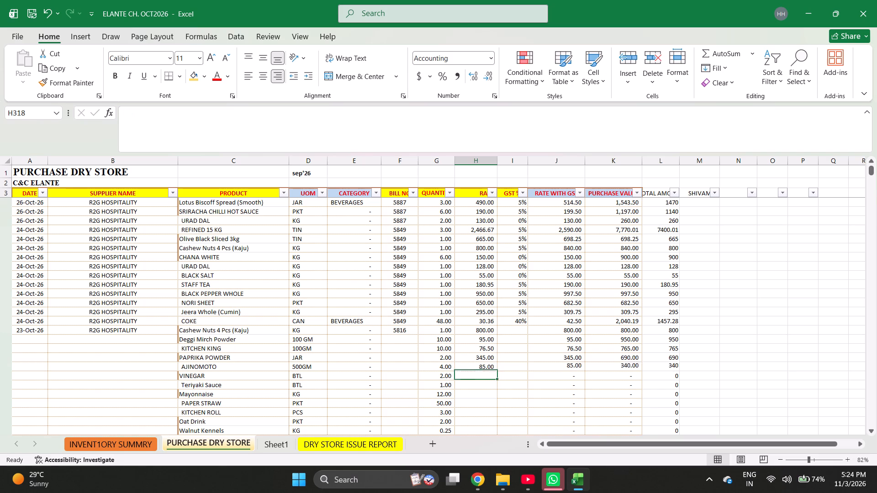
# Enter the rates 40.18, 225, 110, 35, 185, 228.57 and 1100 for the products from VINEGAR to Walnut Kennels.
pyautogui.write('40.18')
pyautogui.press('Return')
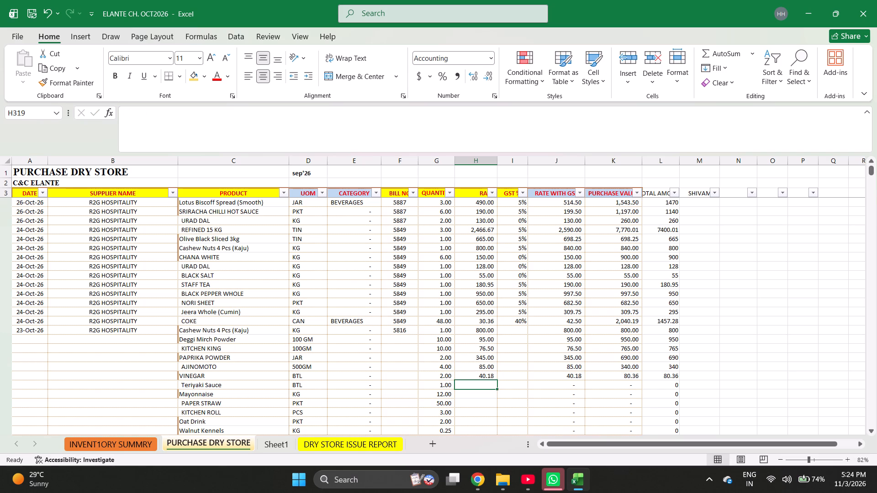
pyautogui.write('225')
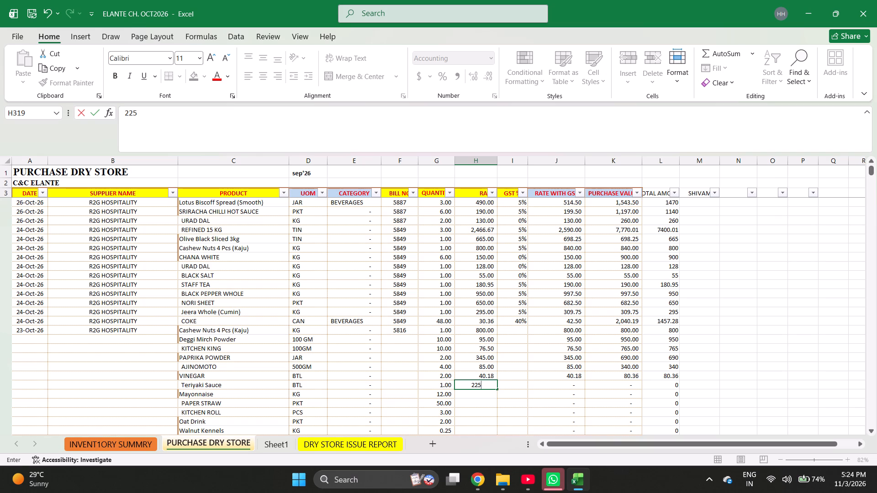
pyautogui.press('Return')
pyautogui.write('110')
pyautogui.press('Return')
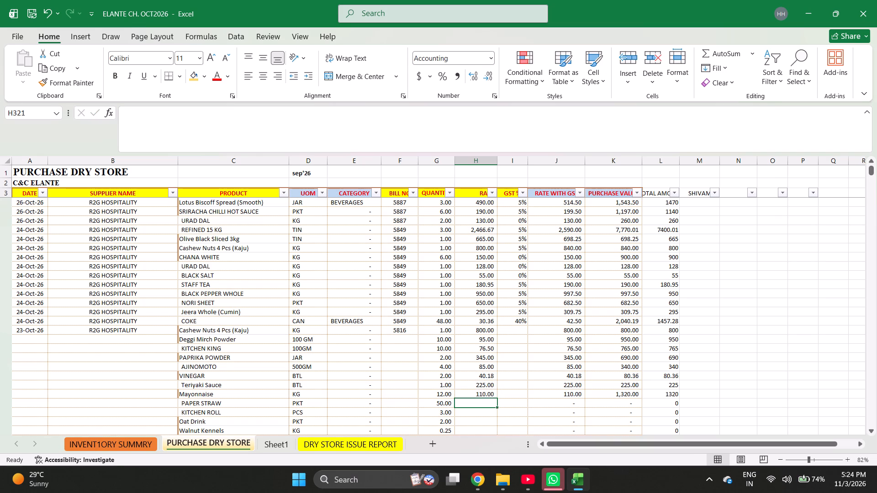
pyautogui.write('35')
pyautogui.press('Return')
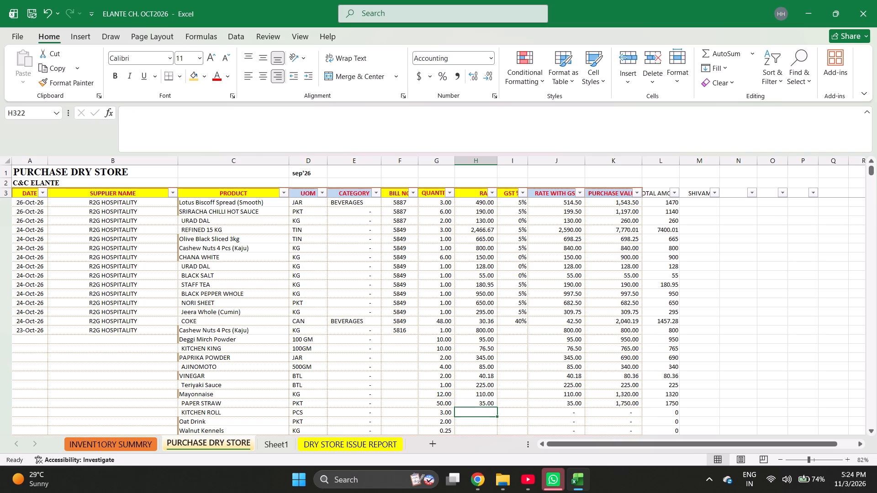
pyautogui.write('185')
pyautogui.press('Return')
pyautogui.write('228.57')
pyautogui.press('Return')
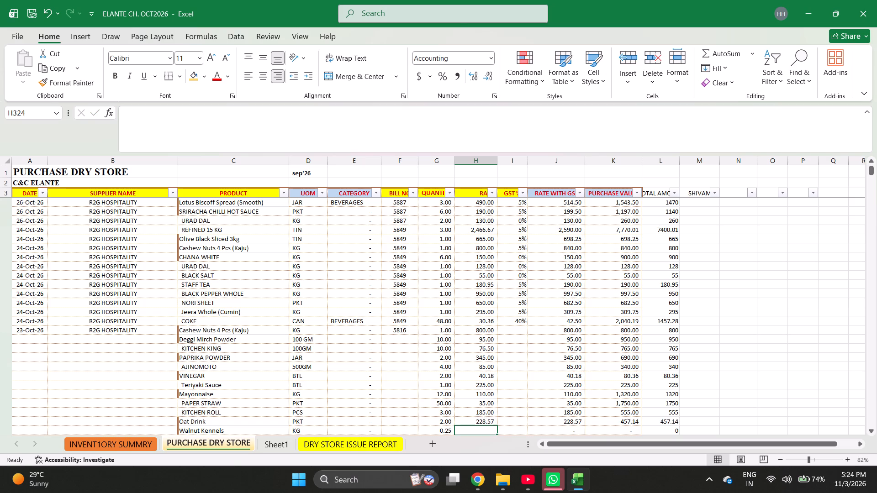
pyautogui.write('1100')
pyautogui.press('Right')
# Enter 5% GST for the 23-Oct-26 bill's Cashew Nuts and fill it down through Walnut Kennels.
pyautogui.hotkey('ctrl', 'Up')
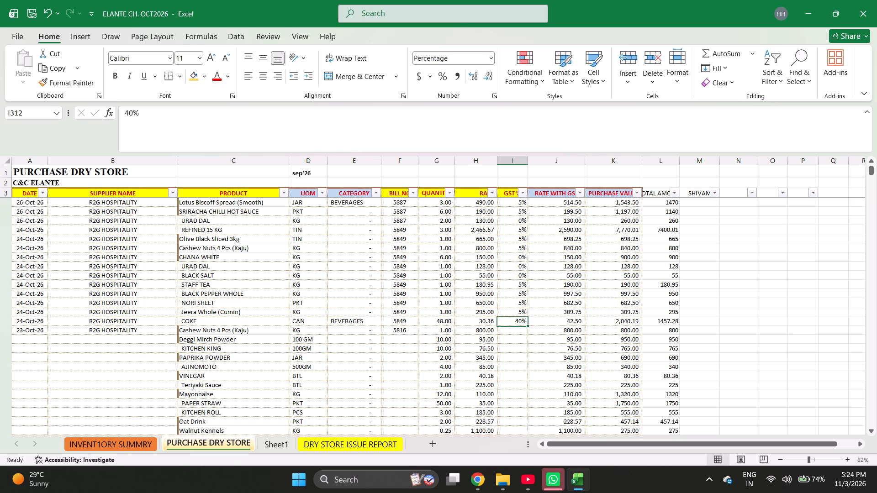
pyautogui.press('Down')
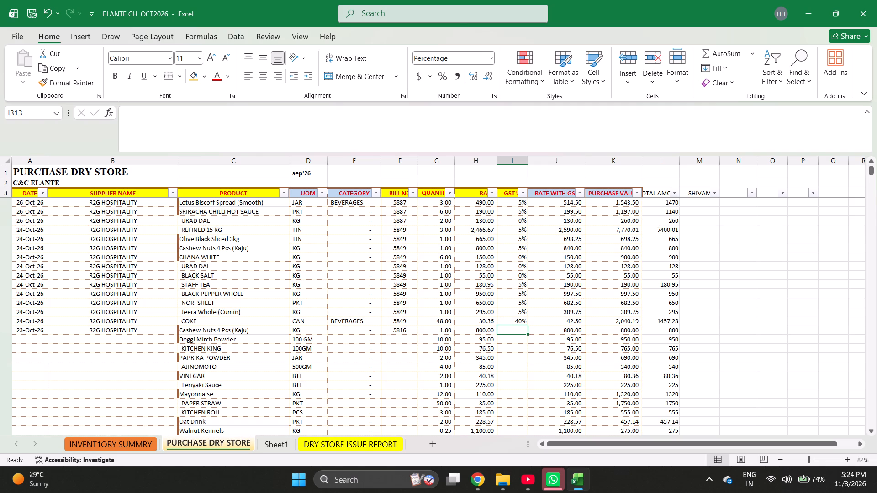
pyautogui.press('5')
pyautogui.hotkey('shift', 'Down')
pyautogui.hotkey('shift', 'Down')
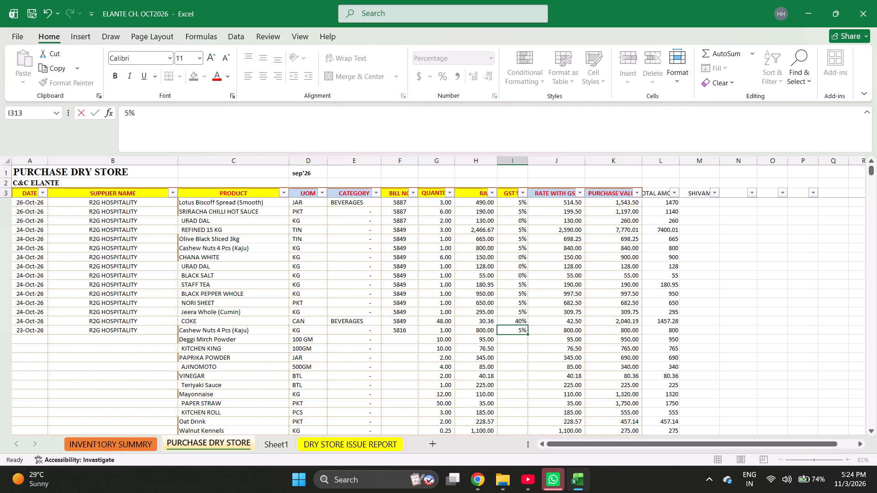
pyautogui.hotkey('shift', 'Down')
pyautogui.hotkey('shift', 'Down')
pyautogui.hotkey('shift', 'Down')
pyautogui.hotkey('shift', 'Down')
pyautogui.hotkey('shift', 'Down')
pyautogui.hotkey('shift', 'Down')
pyautogui.hotkey('shift', 'Down')
pyautogui.hotkey('shift', 'Down')
pyautogui.hotkey('shift', 'Down')
pyautogui.hotkey('shift', 'Down')
pyautogui.hotkey('shift', 'Up')
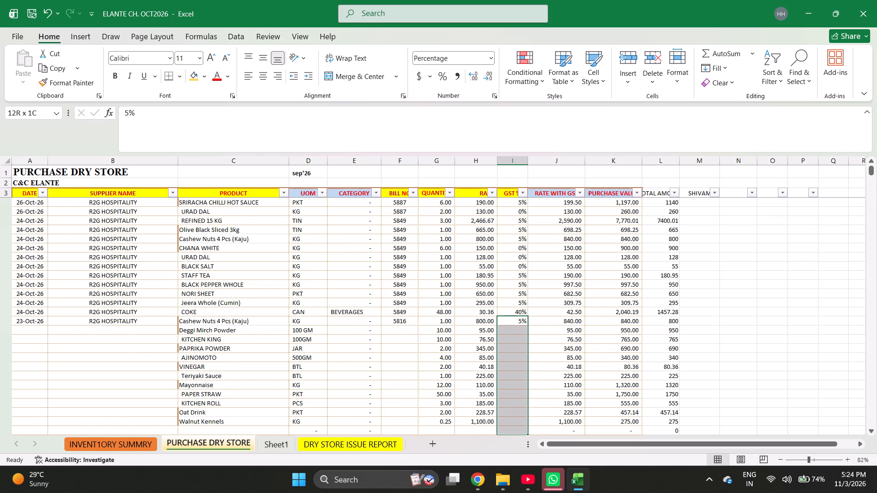
pyautogui.hotkey('ctrl', 'd')
# Set the GST to 18% for AJINOMOTO, VINEGAR, PAPER STRAW and KITCHEN ROLL.
pyautogui.press('Down')
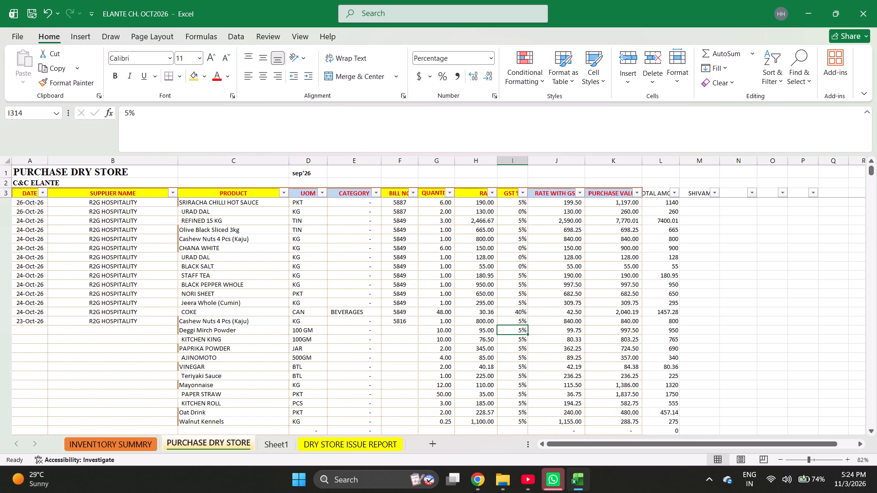
pyautogui.press('Down')
pyautogui.press('Down')
pyautogui.press('Down')
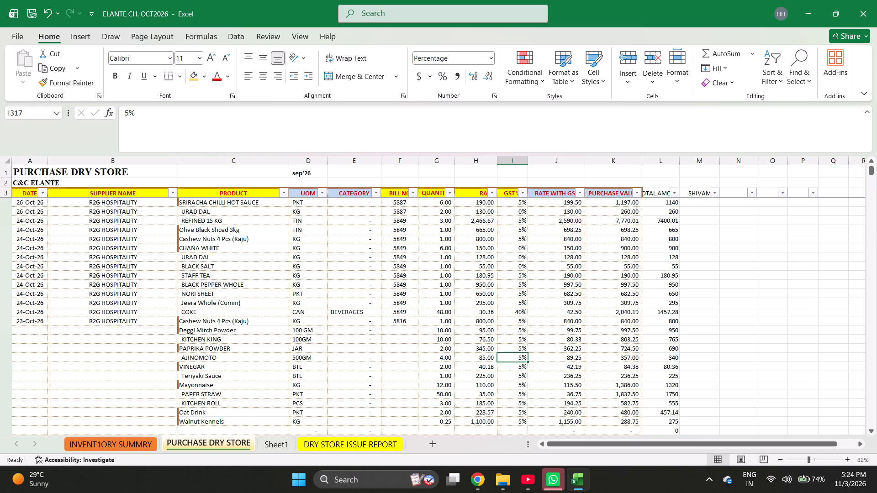
pyautogui.write('18')
pyautogui.press('Return')
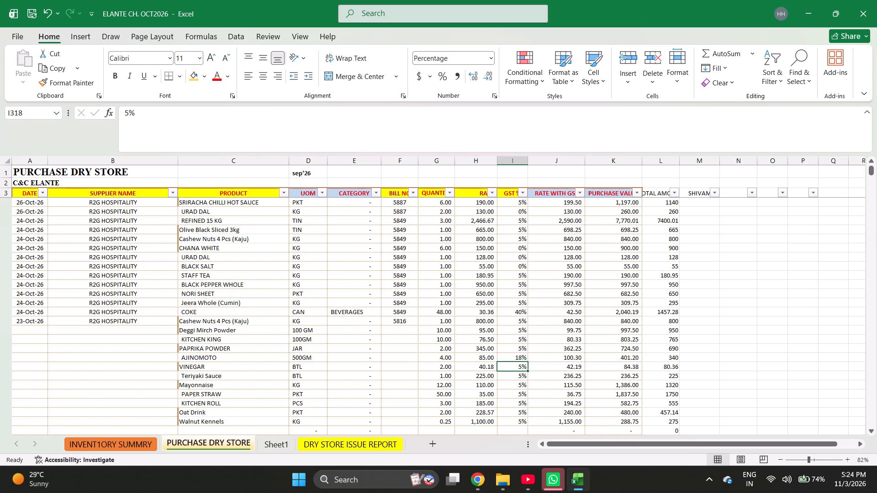
pyautogui.write('18')
pyautogui.press('Return')
pyautogui.press('Return')
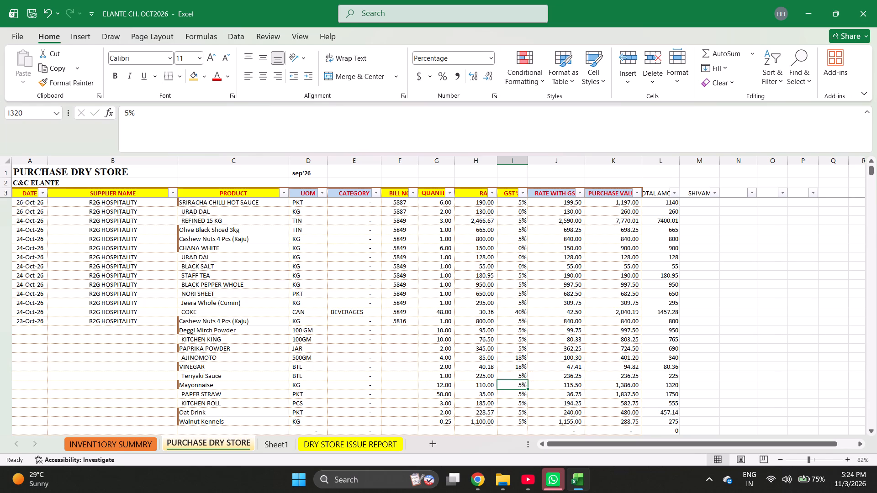
pyautogui.press('Return')
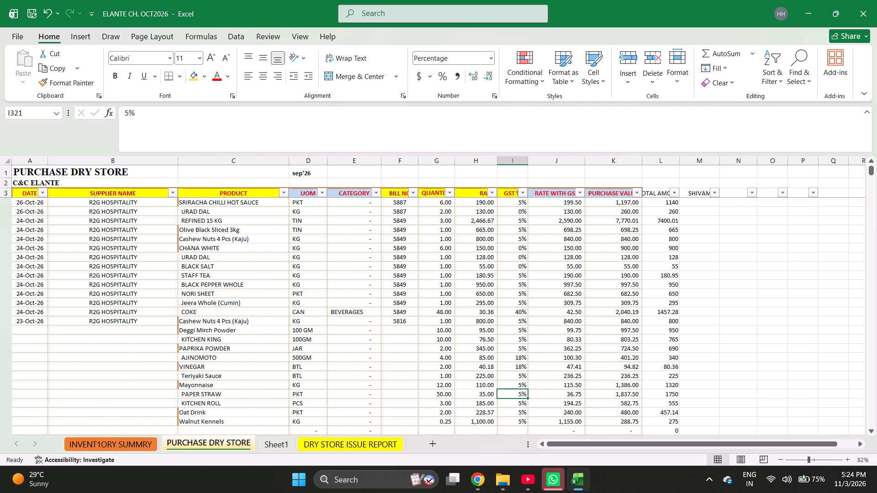
pyautogui.write('18')
pyautogui.press('Return')
pyautogui.write('18')
pyautogui.press('Return')
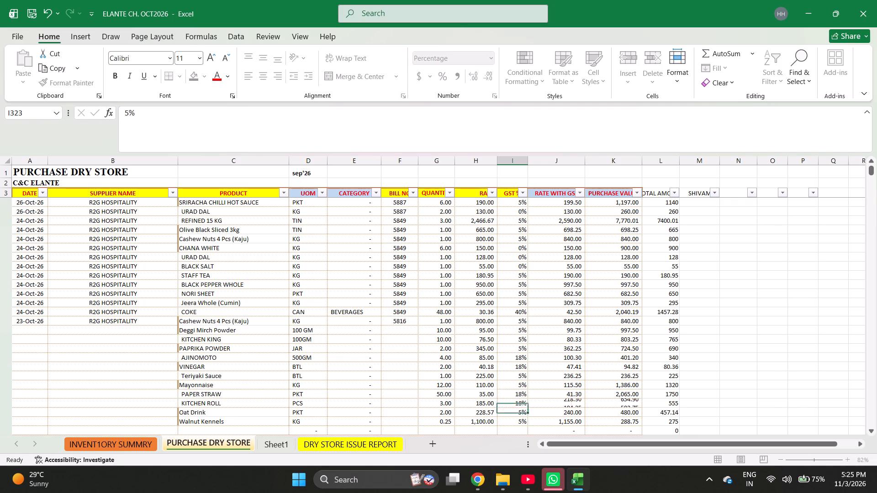
# Fill bill number 5816 down from the Cashew Nuts row through Walnut Kennels.
pyautogui.press('Left')
pyautogui.press('Left')
pyautogui.press('Left')
pyautogui.hotkey('ctrl', 'Up')
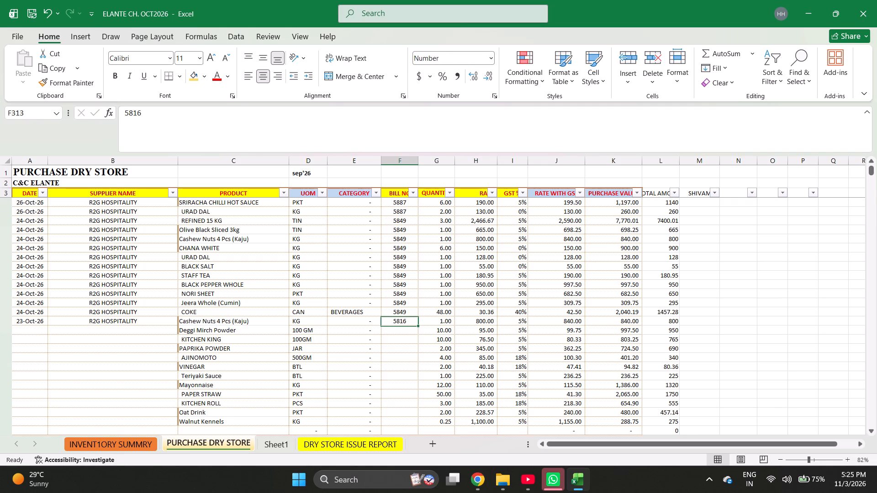
pyautogui.hotkey('shift', 'Down')
pyautogui.hotkey('shift', 'Down')
pyautogui.hotkey('shift', 'Down')
pyautogui.hotkey('shift', 'Down')
pyautogui.hotkey('shift', 'Down')
pyautogui.hotkey('shift', 'Down')
pyautogui.hotkey('shift', 'Down')
pyautogui.hotkey('shift', 'Down')
pyautogui.hotkey('shift', 'Down')
pyautogui.hotkey('shift', 'Down')
pyautogui.hotkey('shift', 'Down')
pyautogui.hotkey('ctrl', 'd')
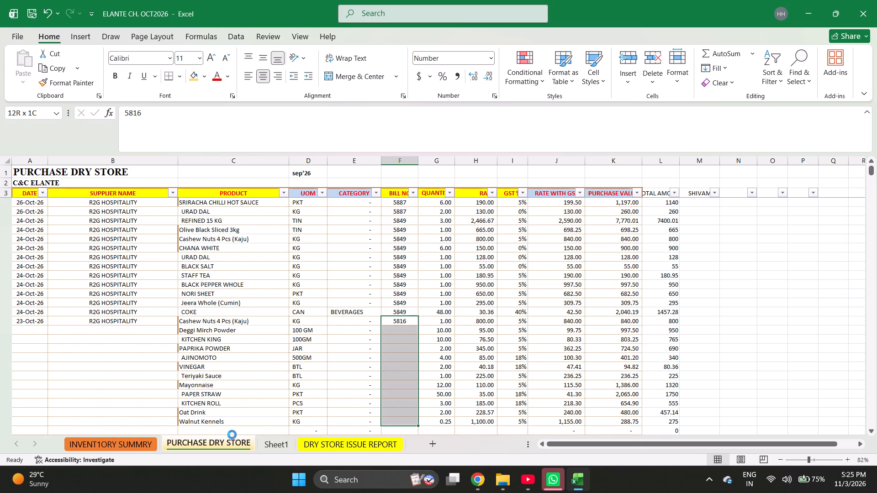
# Fill the date 23-Oct-26 and supplier R2G HOSPITALITY down from the Cashew Nuts row through Walnut Kennels.
pyautogui.hotkey('ctrl', 'Left')
pyautogui.hotkey('shift', 'Right')
pyautogui.hotkey('shift', 'Down')
pyautogui.hotkey('shift', 'Down')
pyautogui.hotkey('shift', 'Down')
pyautogui.hotkey('shift', 'Down')
pyautogui.hotkey('shift', 'Down')
pyautogui.hotkey('shift', 'Down')
pyautogui.hotkey('shift', 'Down')
pyautogui.hotkey('shift', 'Down')
pyautogui.hotkey('shift', 'Down')
pyautogui.hotkey('shift', 'Down')
pyautogui.hotkey('shift', 'Down')
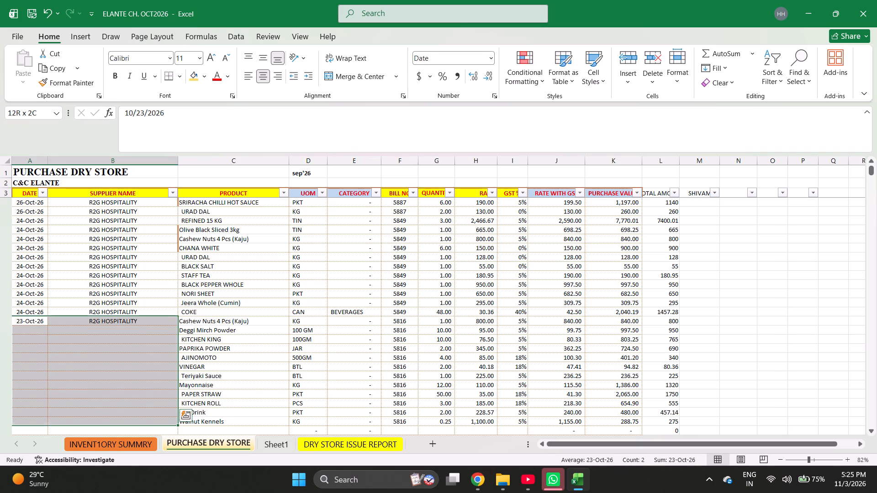
pyautogui.hotkey('ctrl', 'd')
# Check the sum of bill 5816's total amounts before GST, from Cashew Nuts through Walnut Kennels.
pyautogui.hotkey('ctrl', 'Right')
pyautogui.press('Left')
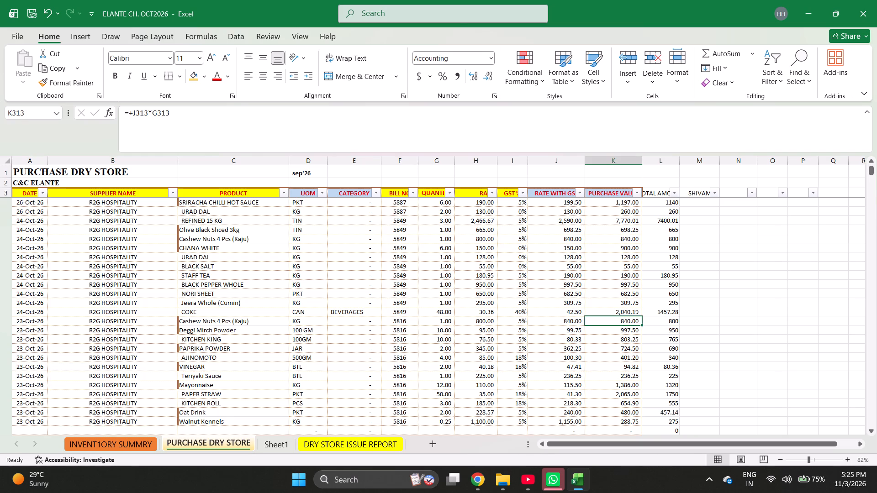
pyautogui.hotkey('shift', 'Down')
pyautogui.hotkey('shift', 'Down')
pyautogui.press('Right')
pyautogui.hotkey('shift', 'Down')
pyautogui.hotkey('shift', 'Down')
pyautogui.hotkey('shift', 'Down')
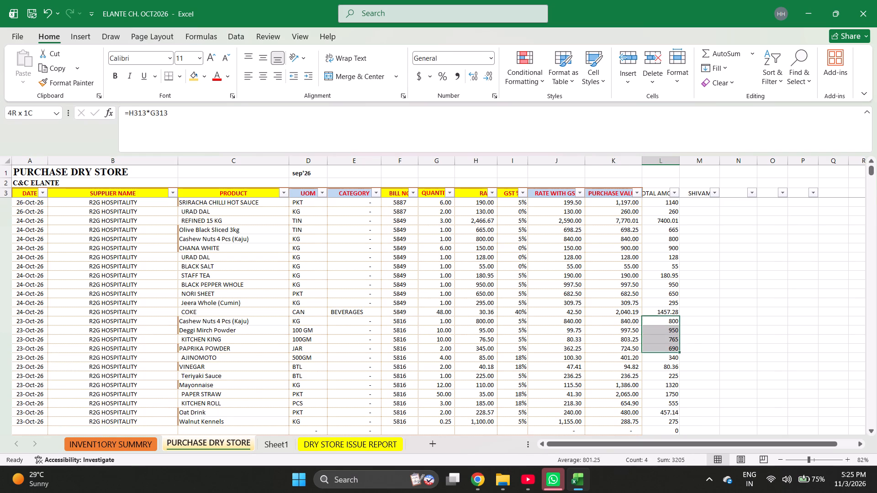
pyautogui.hotkey('shift', 'Down')
pyautogui.hotkey('shift', 'Down')
pyautogui.hotkey('shift', 'Down')
pyautogui.hotkey('shift', 'Down')
pyautogui.hotkey('shift', 'Down')
pyautogui.hotkey('shift', 'Down')
pyautogui.hotkey('shift', 'Down')
pyautogui.hotkey('shift', 'Down')
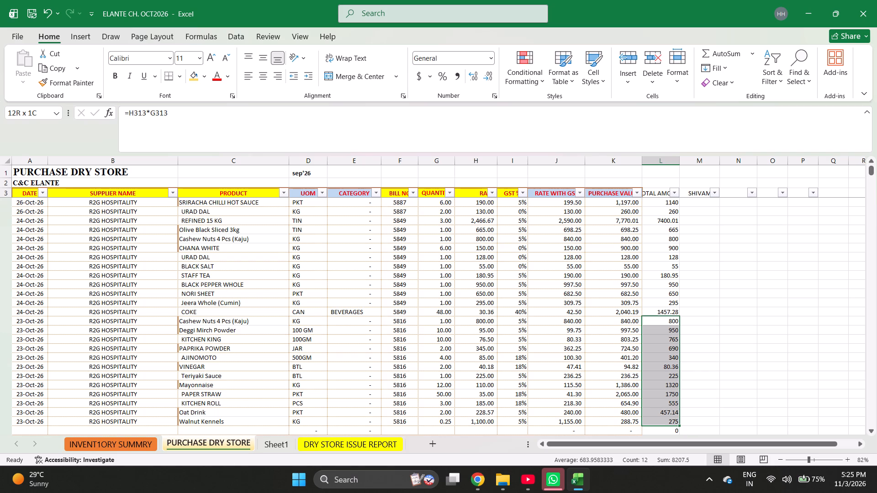
# Set the GST to 18% for Mayonnaise and 5% for KITCHEN ROLL.
pyautogui.click(522, 382)
pyautogui.write('18')
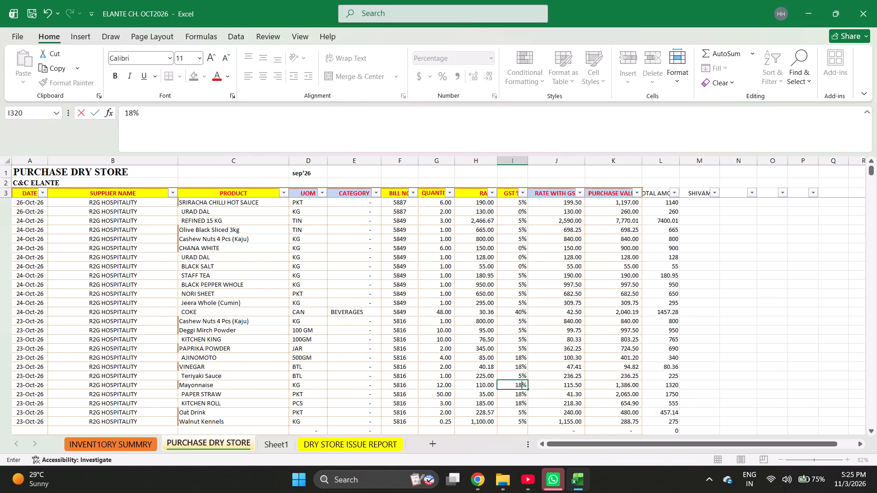
pyautogui.press('Return')
pyautogui.press('Return')
pyautogui.press('5')
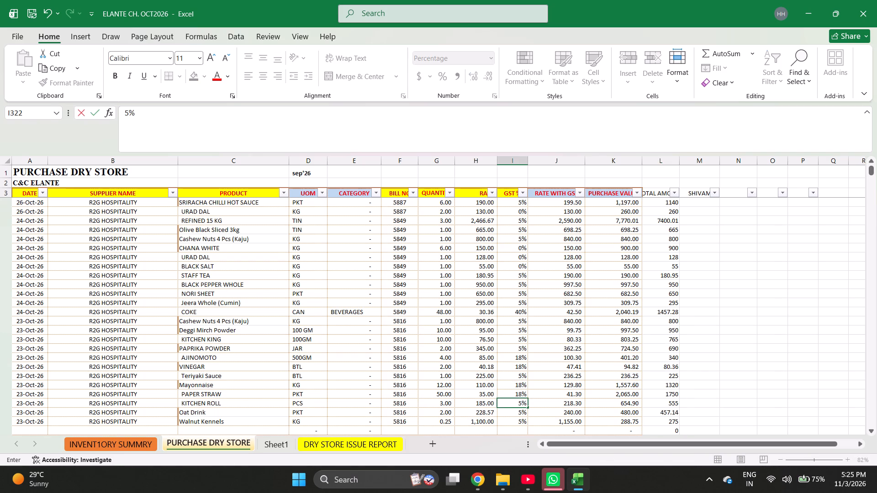
pyautogui.press('Right')
# Review the quantity, rate, GST and total amount of the Mayonnaise and PAPER STRAW rows in bill 5816.
pyautogui.press('Up')
pyautogui.press('Up')
pyautogui.press('Right')
pyautogui.press('Right')
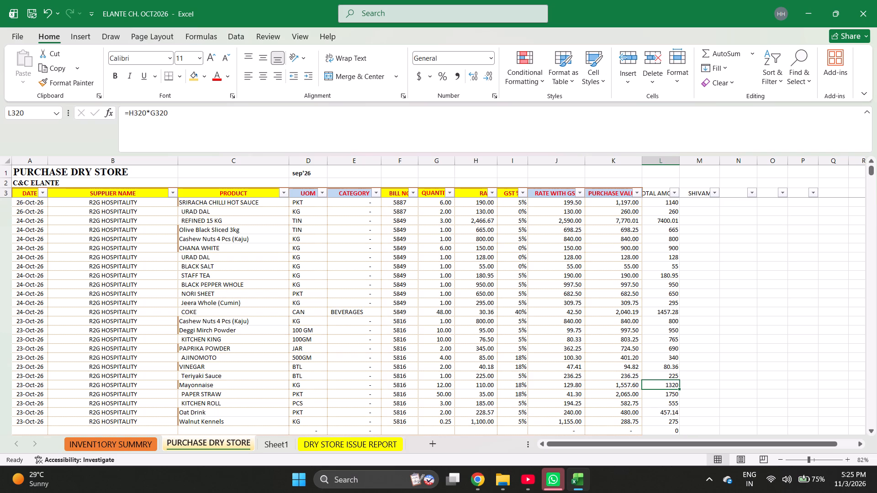
pyautogui.press('Down')
pyautogui.press('Left')
pyautogui.press('Left')
pyautogui.press('Left')
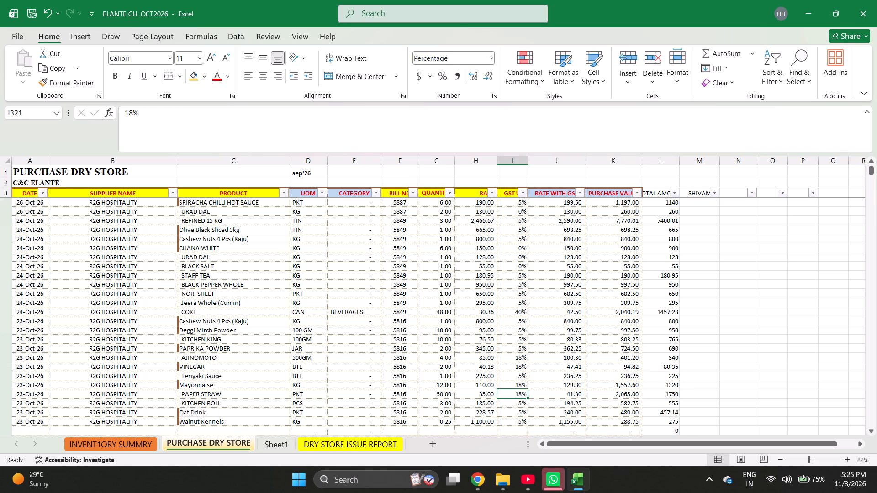
pyautogui.press('Left')
pyautogui.press('Left')
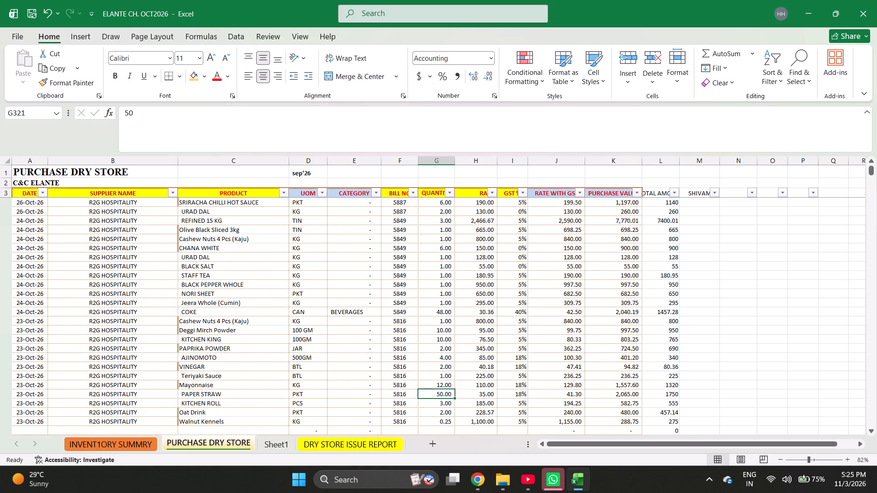
pyautogui.press('Right')
pyautogui.press('Left')
pyautogui.press('Left')
pyautogui.press('Left')
pyautogui.press('Left')
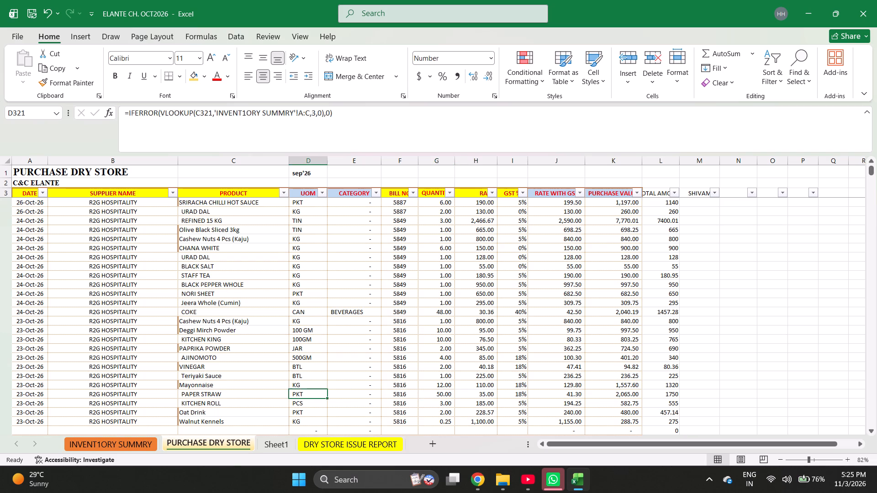
pyautogui.press('Left')
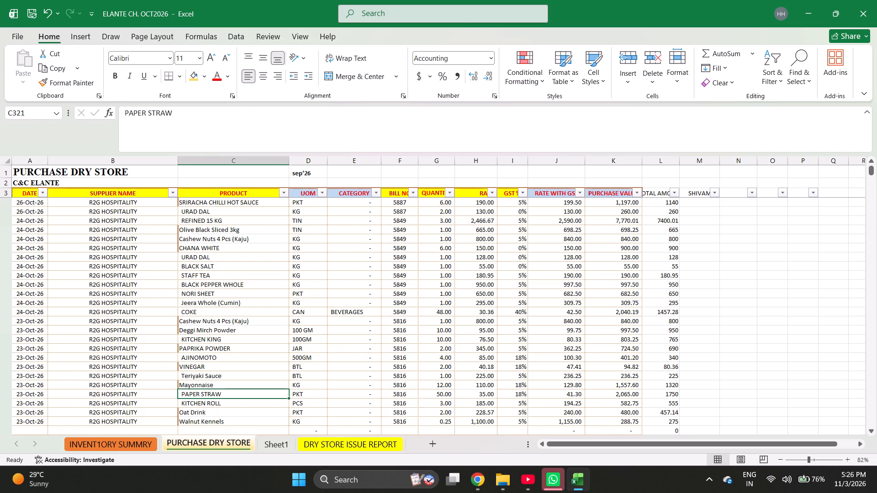
pyautogui.press('Right')
pyautogui.press('Right')
pyautogui.press('Right')
pyautogui.press('Right')
pyautogui.press('Right')
pyautogui.press('Right')
pyautogui.press('Right')
pyautogui.press('Right')
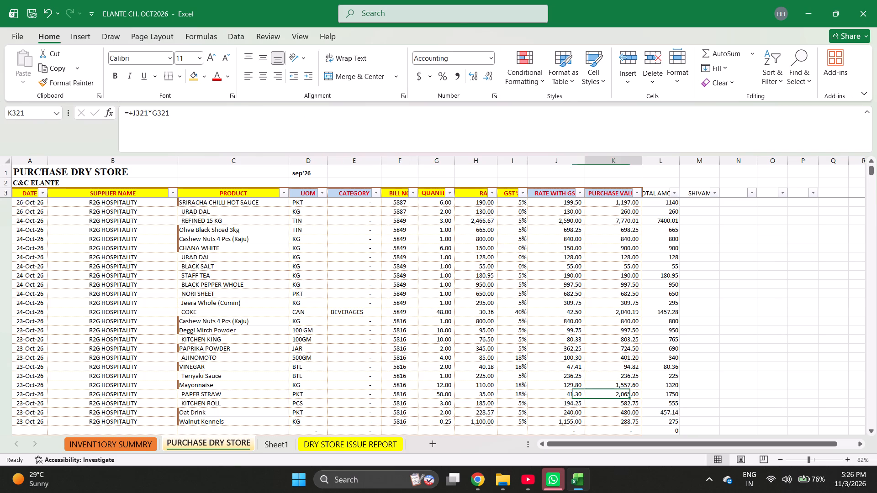
pyautogui.press('Right')
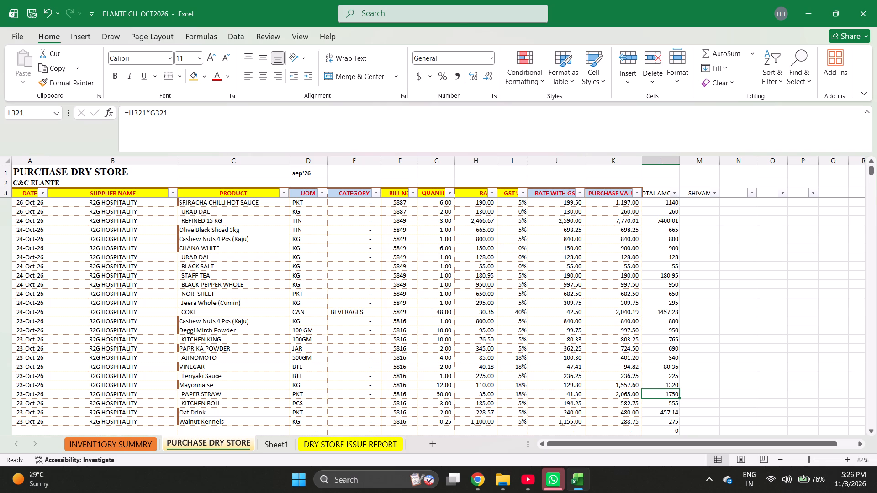
# Set the GST to 5% for Mayonnaise and 18% for KITCHEN ROLL in bill 5816.
pyautogui.click(522, 382)
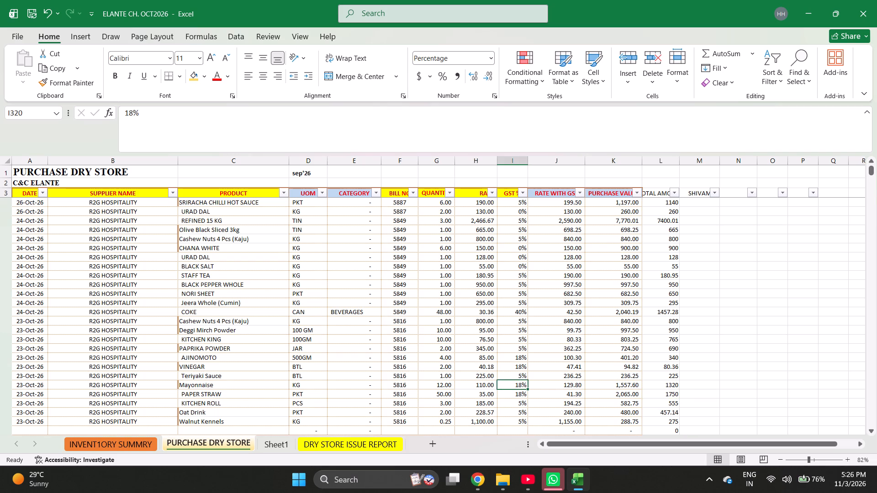
pyautogui.press('5')
pyautogui.press('Return')
pyautogui.press('Return')
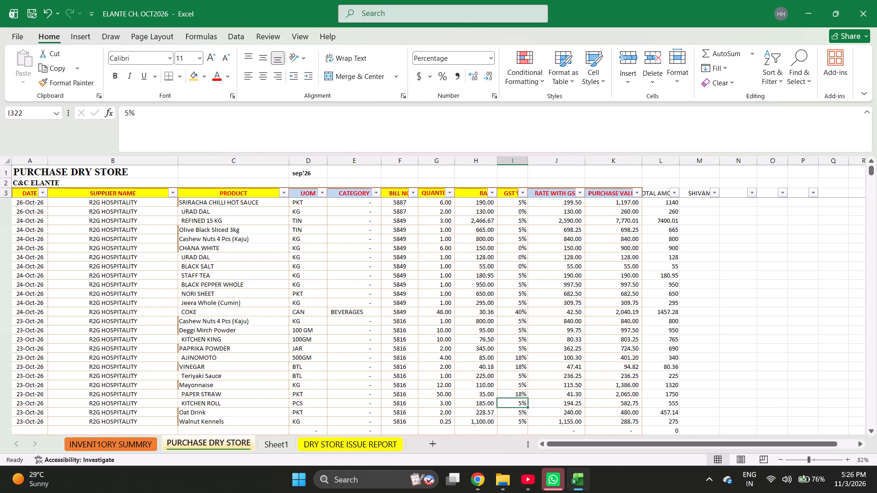
pyautogui.write('18')
pyautogui.press('Return')
pyautogui.press('Up')
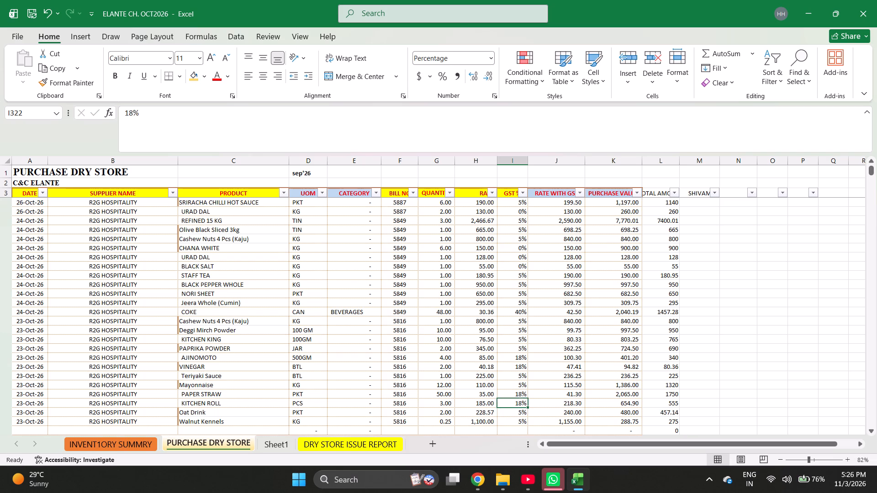
pyautogui.press('Right')
pyautogui.press('Right')
pyautogui.press('Right')
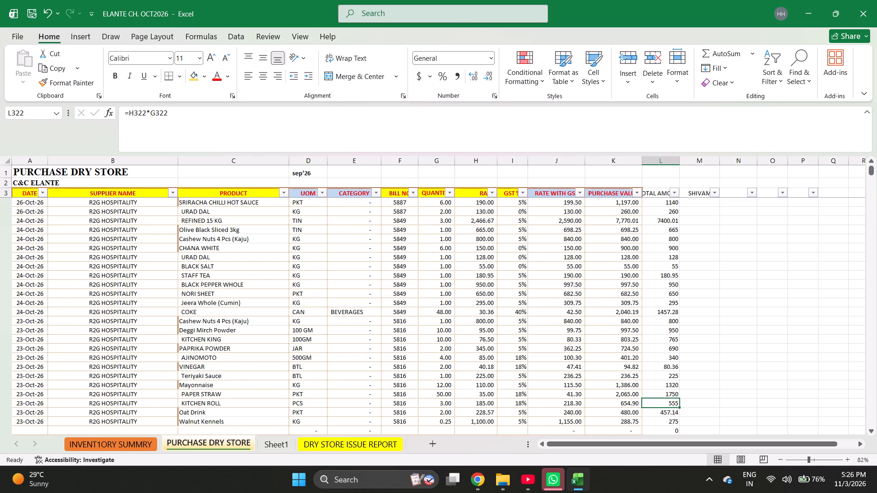
# Enter the date 19-Oct-26 in the first empty row below Walnut Kennels.
pyautogui.hotkey('ctrl', 'Left')
pyautogui.hotkey('ctrl', 'Left')
pyautogui.press('Down')
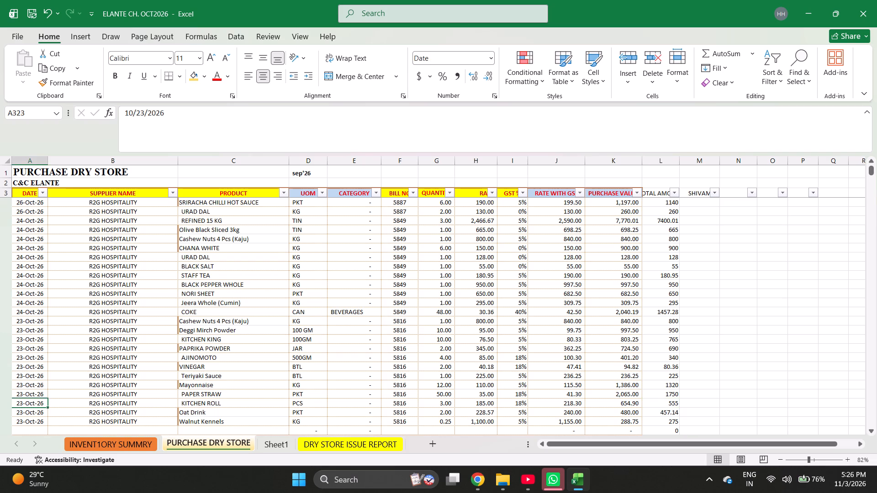
pyautogui.press('Down')
pyautogui.press('Down')
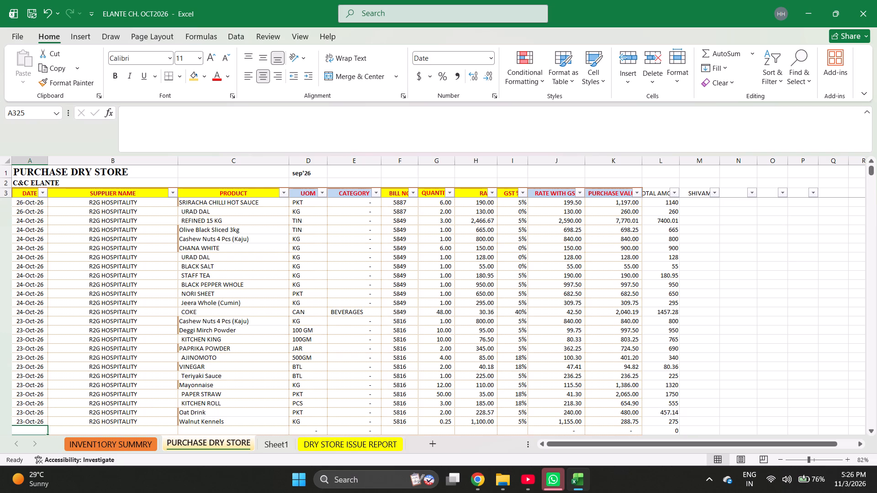
pyautogui.write('10-19-2026')
pyautogui.press('Right')
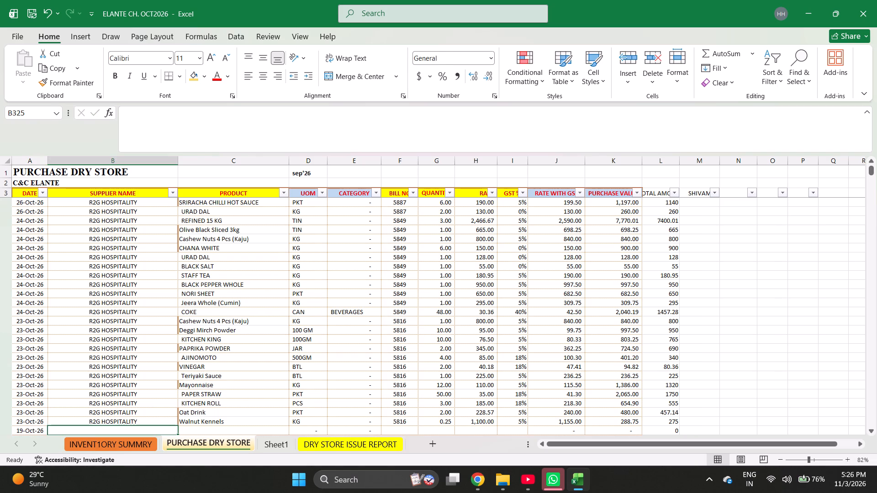
# Look through the supplier names recorded earlier in the purchase sheet, starting from its top.
pyautogui.press('Up')
pyautogui.hotkey('ctrl', 'Up')
pyautogui.hotkey('ctrl', 'Up')
pyautogui.hotkey('ctrl', 'Up')
pyautogui.hotkey('ctrl', 'Up')
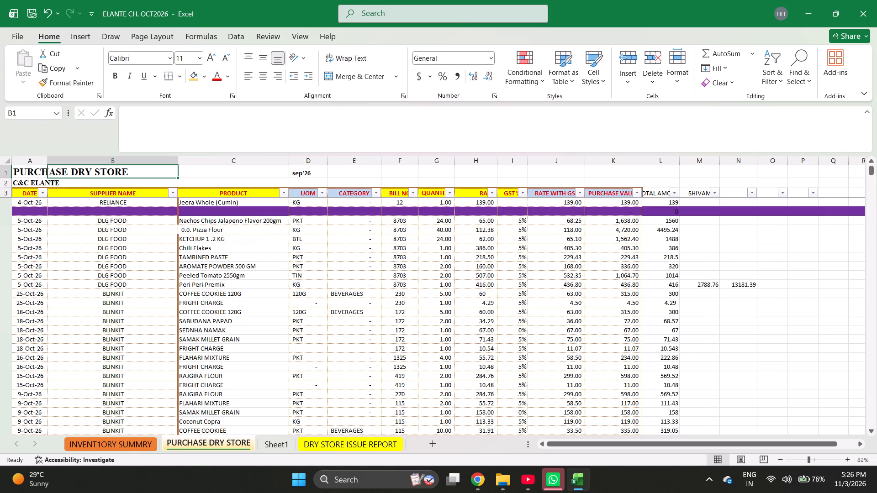
pyautogui.press('Down')
pyautogui.press('Down')
pyautogui.press('Down')
pyautogui.press('Down')
pyautogui.press('Down')
pyautogui.press('Down')
pyautogui.press('Down')
pyautogui.press('Down')
pyautogui.press('Down')
pyautogui.press('Down')
pyautogui.press('Down')
pyautogui.press('Down')
pyautogui.press('Down')
pyautogui.press('Down')
pyautogui.press('Down')
pyautogui.press('Down')
pyautogui.press('Down')
pyautogui.press('Down')
pyautogui.press('Down')
pyautogui.press('Down')
pyautogui.press('Down')
pyautogui.press('Down')
pyautogui.press('Down')
pyautogui.press('Down')
pyautogui.press('Down')
pyautogui.press('Down')
pyautogui.press('Down')
pyautogui.press('Down')
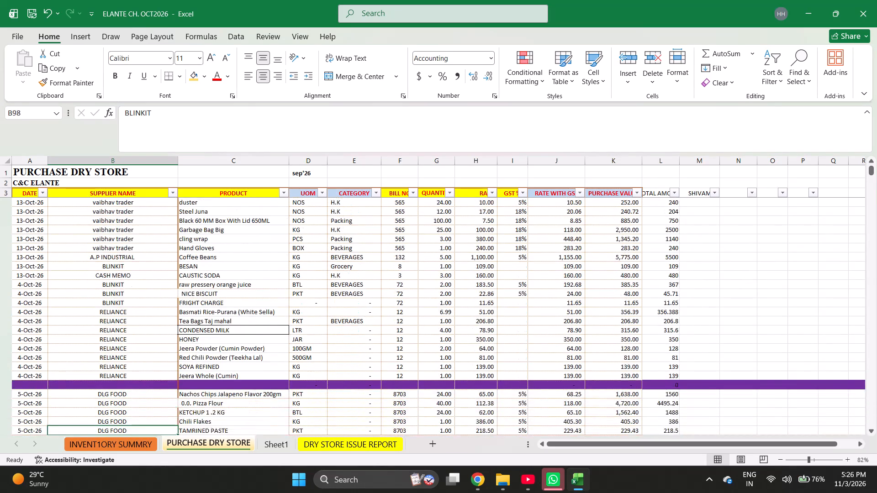
pyautogui.press('Down')
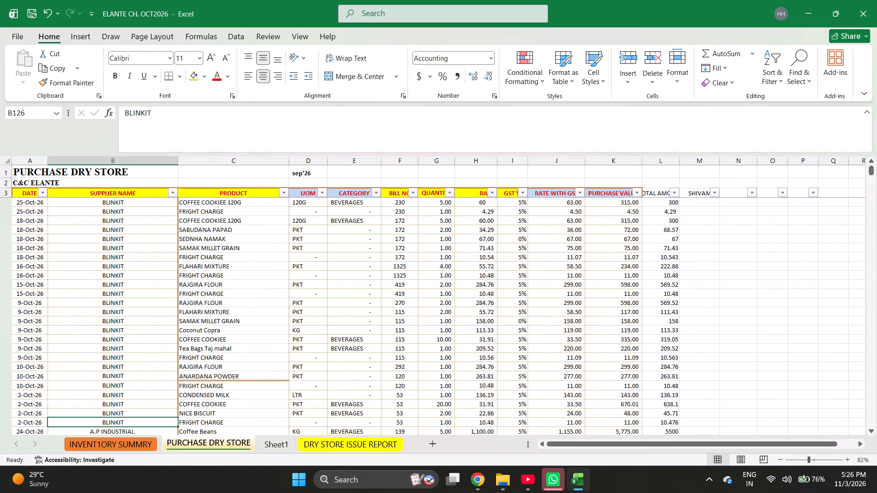
pyautogui.hotkey('ctrl', 'Down')
pyautogui.press('Down')
# Fill the supplier R2G HOSPITALITY down into the new 19-Oct-26 row.
pyautogui.press('Right')
pyautogui.press('Left')
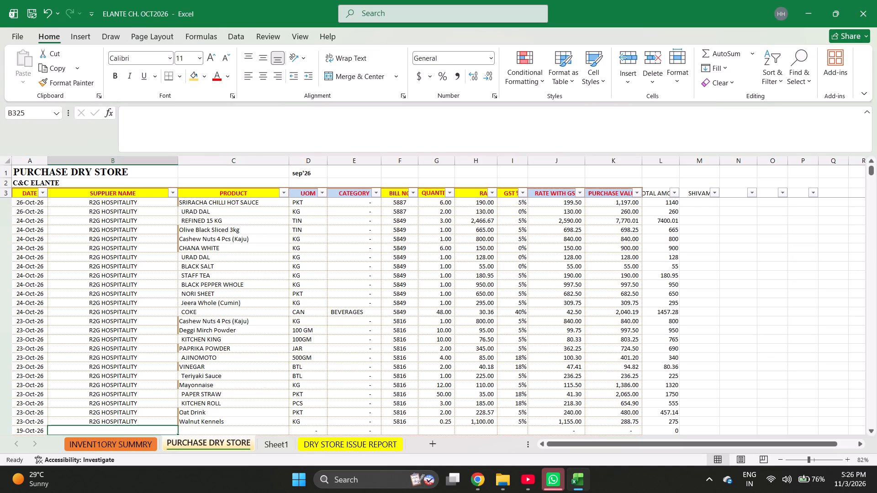
pyautogui.hotkey('ctrl', 'd')
pyautogui.press('Right')
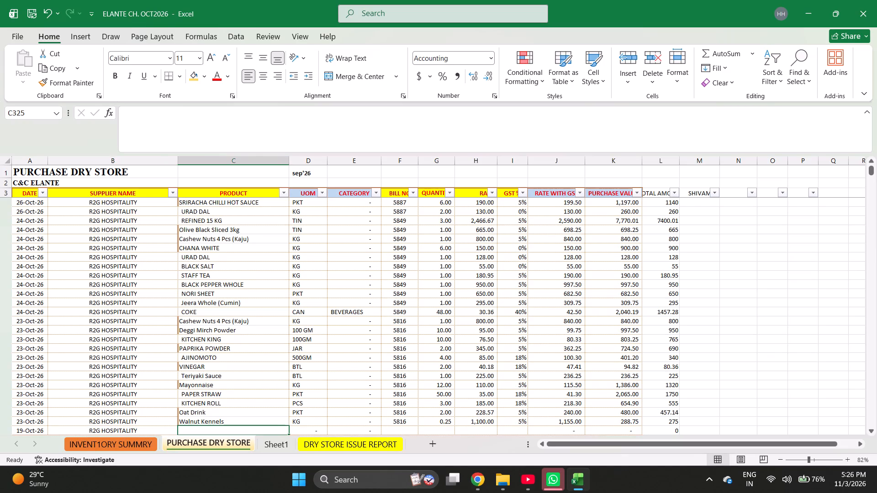
# Find CARD in the inventory summary and copy Cardamom Small (Elaichi), unit 100 GM, into the 19-Oct-26 row as its product.
pyautogui.hotkey('ctrl', 'pageup')
pyautogui.hotkey('ctrl', 'f')
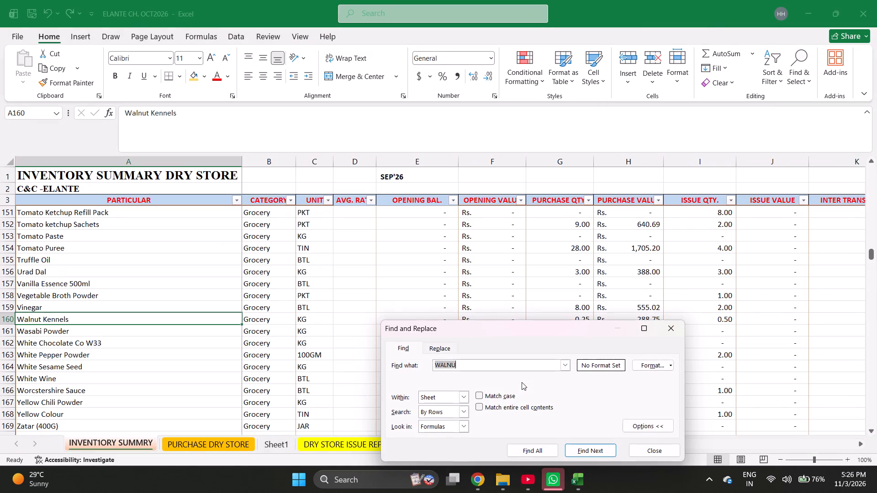
pyautogui.write('GRR')
pyautogui.press('BackSpace')
pyautogui.press('BackSpace')
pyautogui.press('BackSpace')
pyautogui.write('CARD')
pyautogui.press('Return')
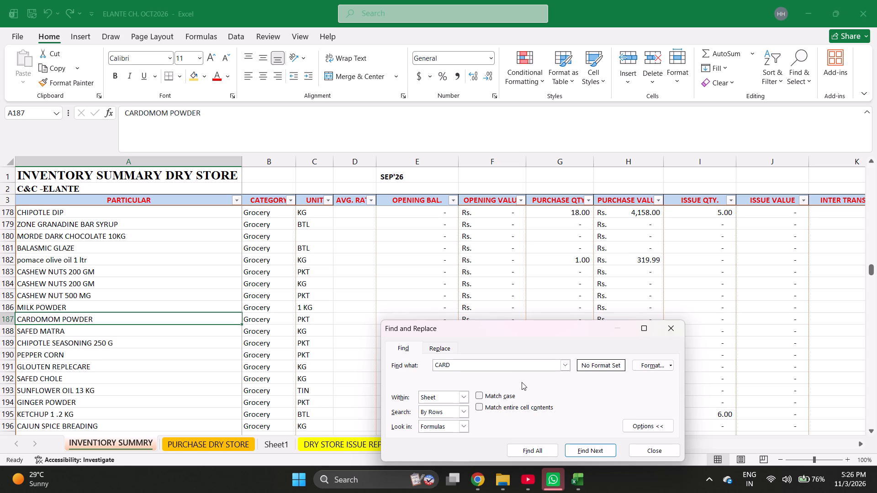
pyautogui.press('Return')
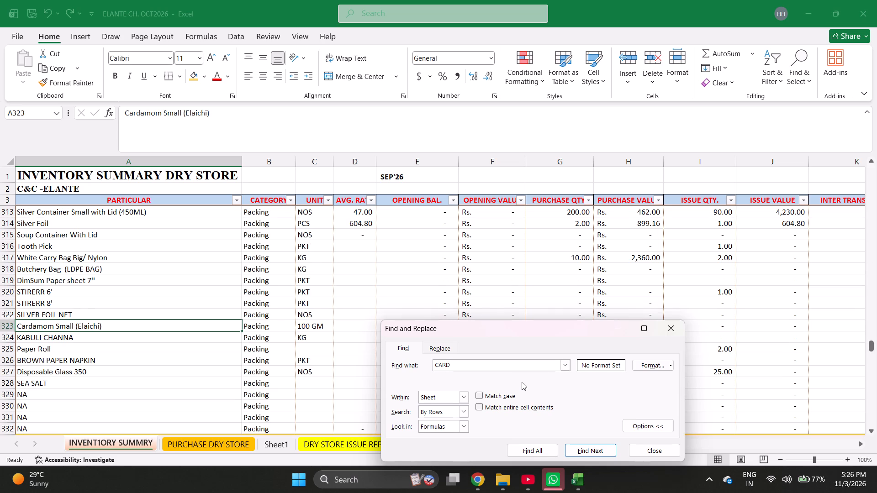
pyautogui.press('Escape')
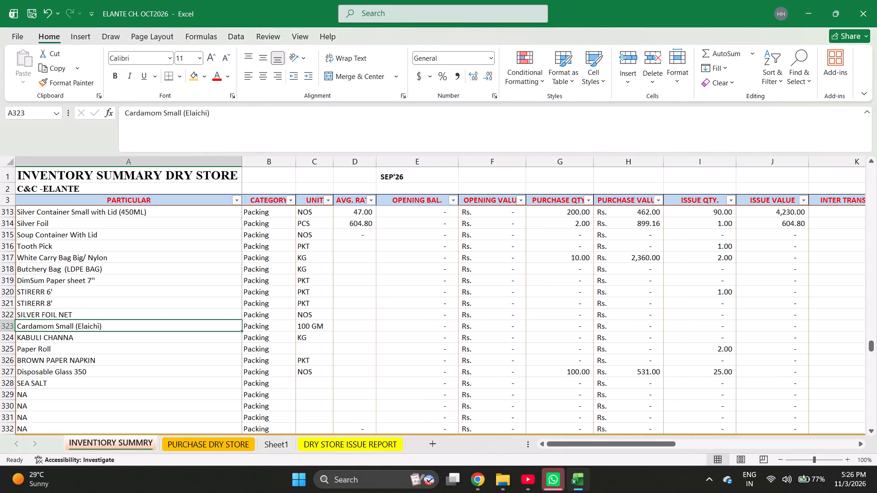
pyautogui.hotkey('ctrl', 'c')
pyautogui.hotkey('ctrl', 'pagedown')
pyautogui.press('Return')
pyautogui.press('Return')
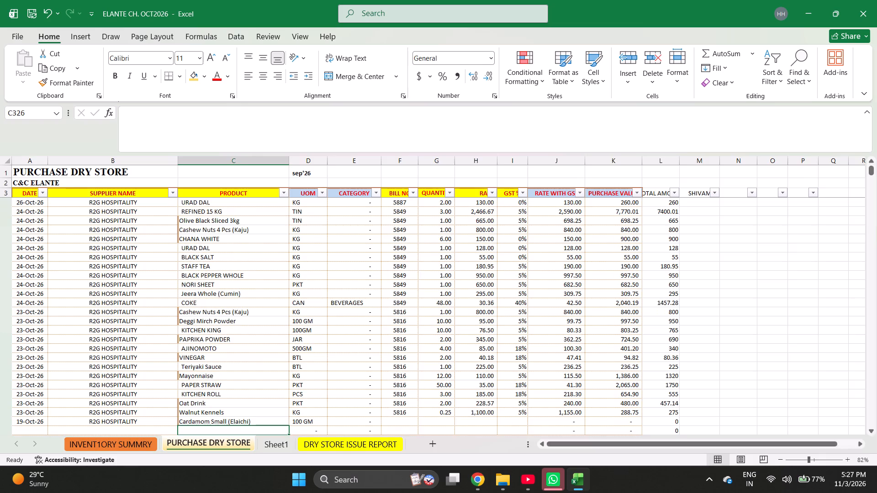
# Find Cardamom BIG (Elaichi) in the inventory summary and copy it into the product cell below Cardamom Small.
pyautogui.hotkey('ctrl', 'pageup')
pyautogui.hotkey('ctrl', 'f')
pyautogui.press('Return')
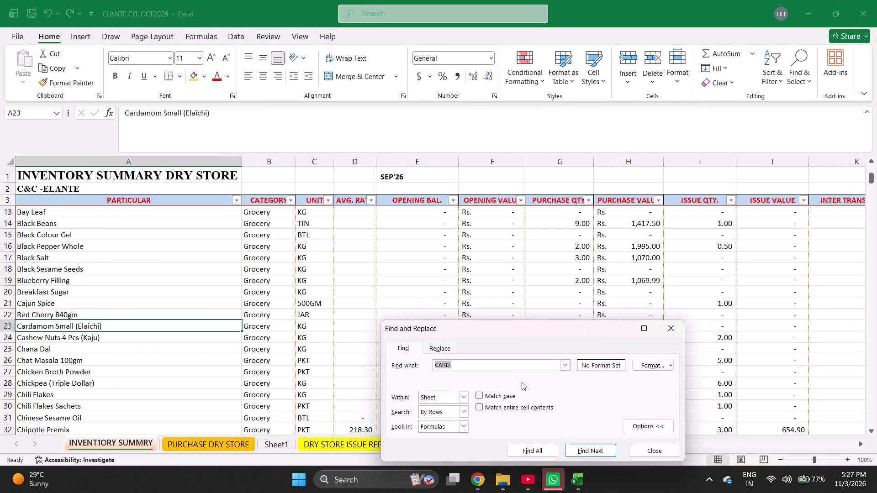
pyautogui.press('Return')
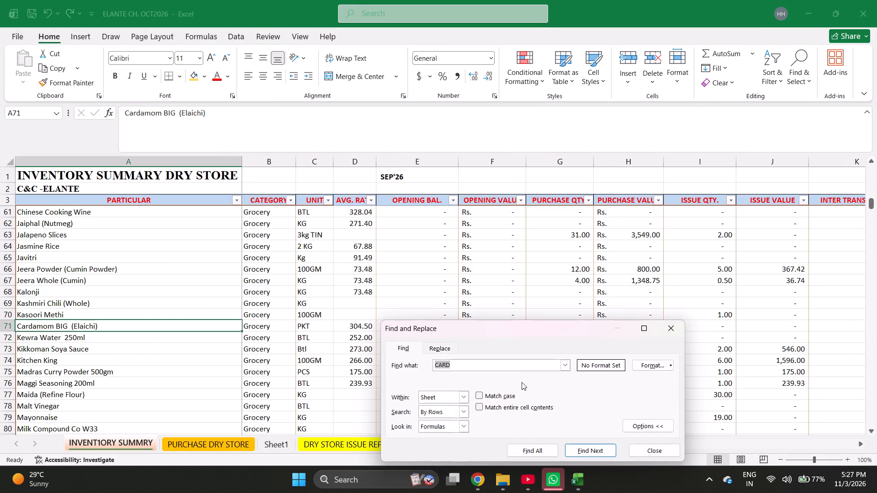
pyautogui.press('Escape')
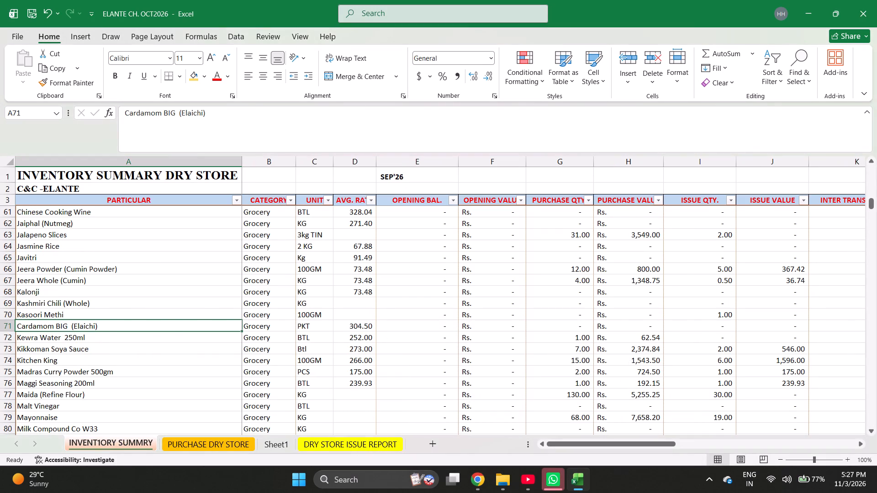
pyautogui.hotkey('ctrl', 'c')
pyautogui.hotkey('shift', 'space')
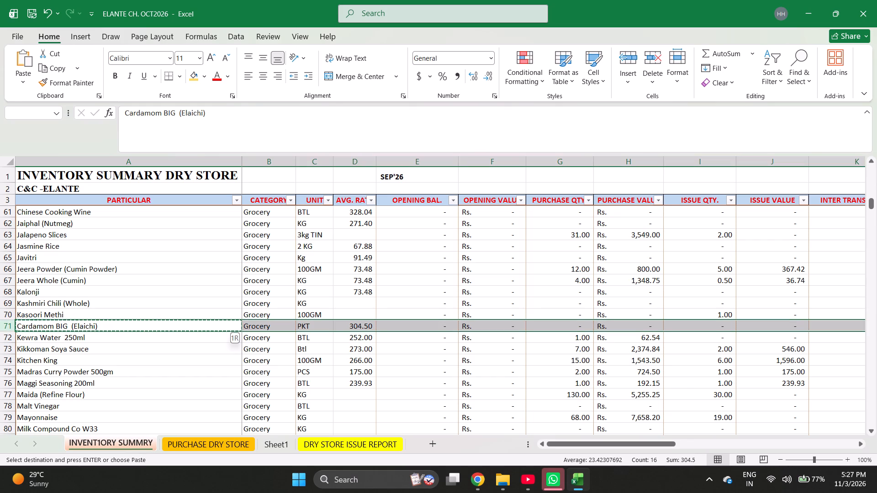
pyautogui.press('Down')
pyautogui.press('Up')
pyautogui.hotkey('ctrl', 'pagedown')
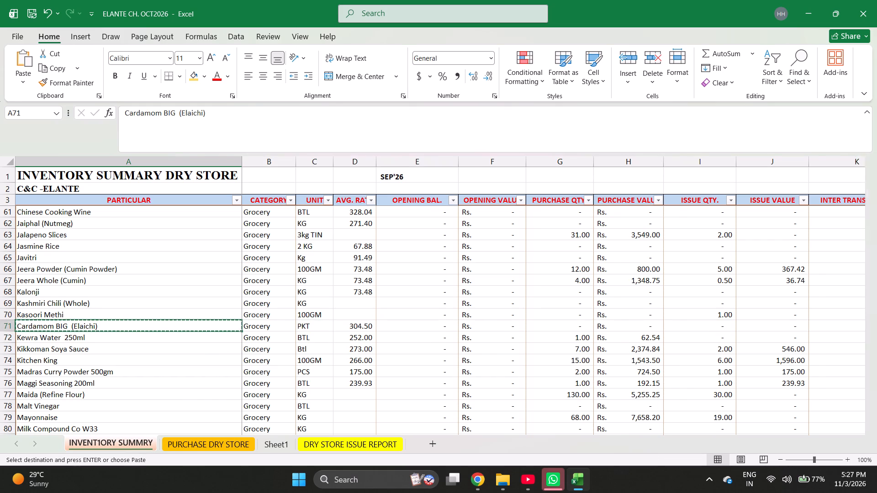
pyautogui.press('Return')
pyautogui.press('Return')
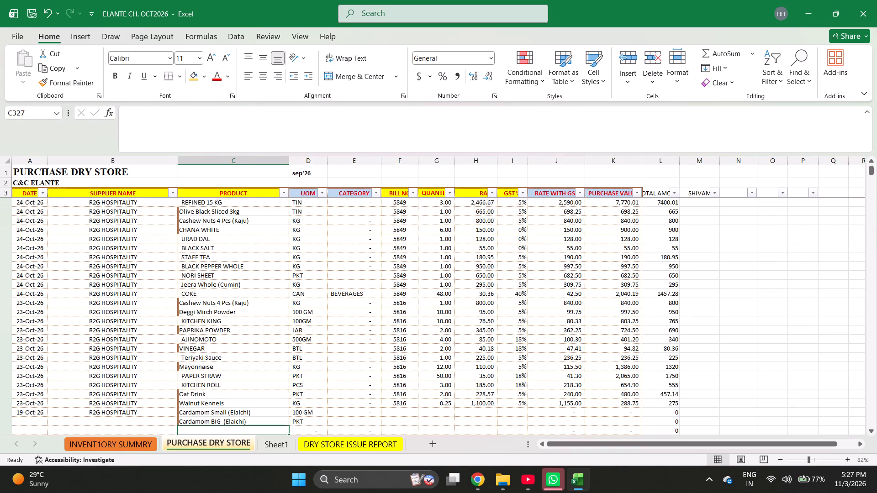
# Enter Cashew Nuts 4 Pcs (Kaju) as the product below Cardamom BIG.
pyautogui.write('CAS')
pyautogui.press('Return')
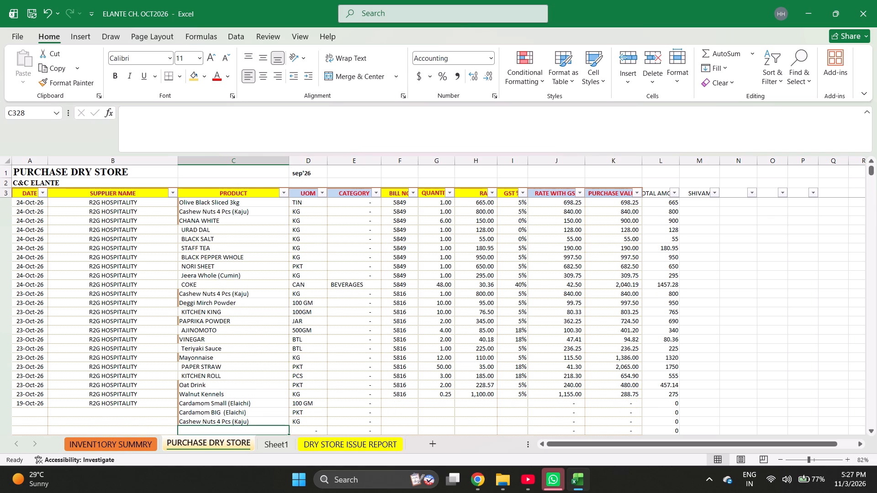
# Find CLOV in the inventory summary and copy Clove (Laung) into the product cell below Cashew Nuts.
pyautogui.hotkey('ctrl', 'pageup')
pyautogui.hotkey('ctrl', 'f')
pyautogui.write('CLO')
pyautogui.press('v')
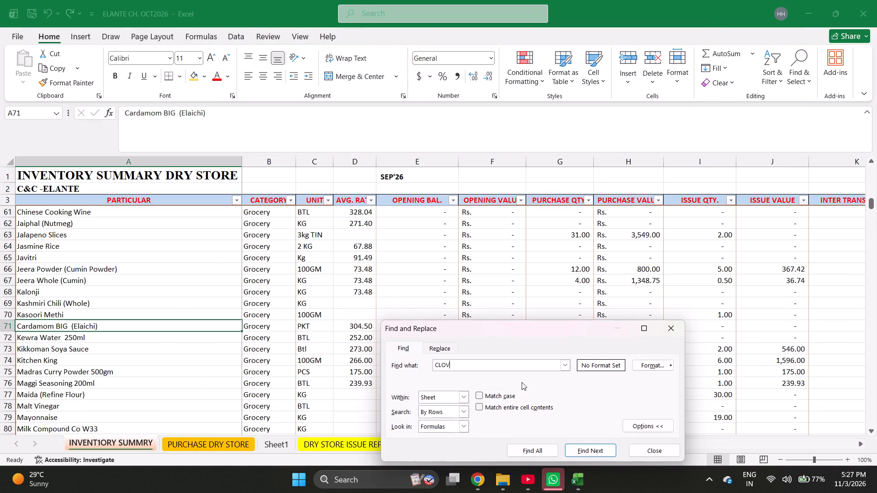
pyautogui.press('Return')
pyautogui.press('Escape')
pyautogui.hotkey('ctrl', 'c')
pyautogui.hotkey('ctrl', 'pagedown')
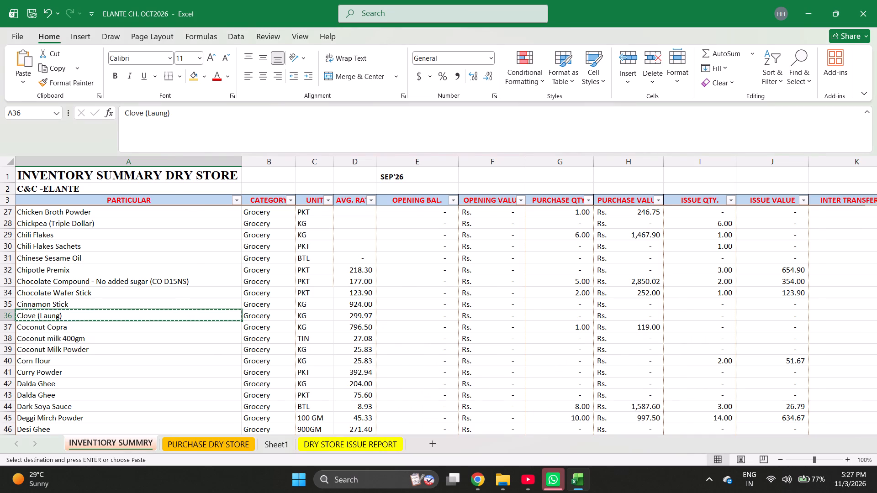
pyautogui.press('Return')
pyautogui.press('Return')
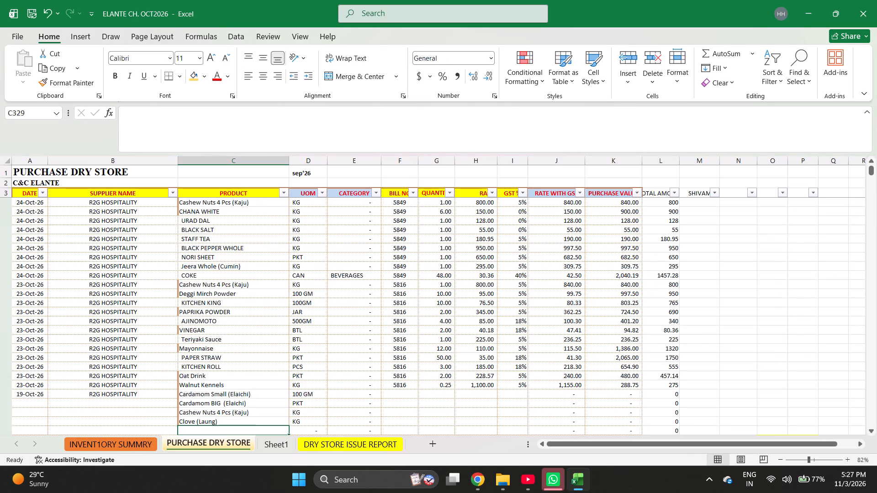
# Enter Deggi Mirch Powder as the product below Clove (Laung).
pyautogui.write('DEGG')
pyautogui.press('Return')
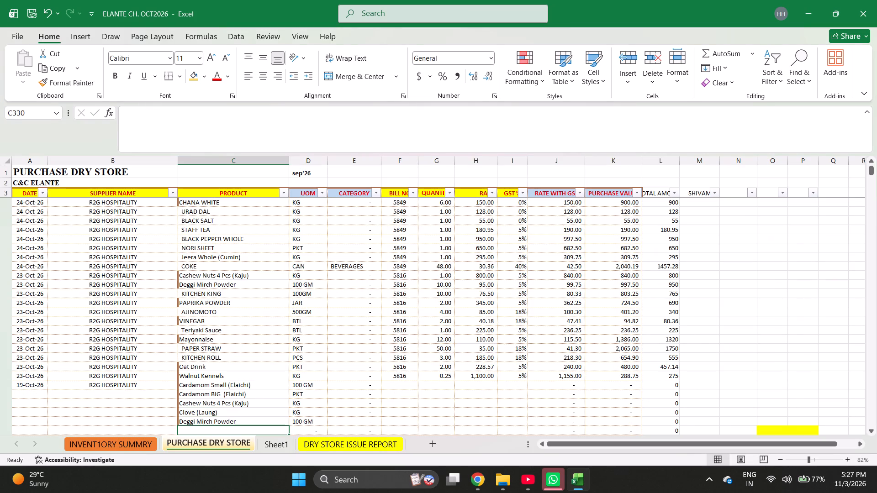
# Find ROASTED C in the inventory summary and copy Roasted Chana into the product cell below Deggi Mirch Powder.
pyautogui.hotkey('ctrl', 'pageup')
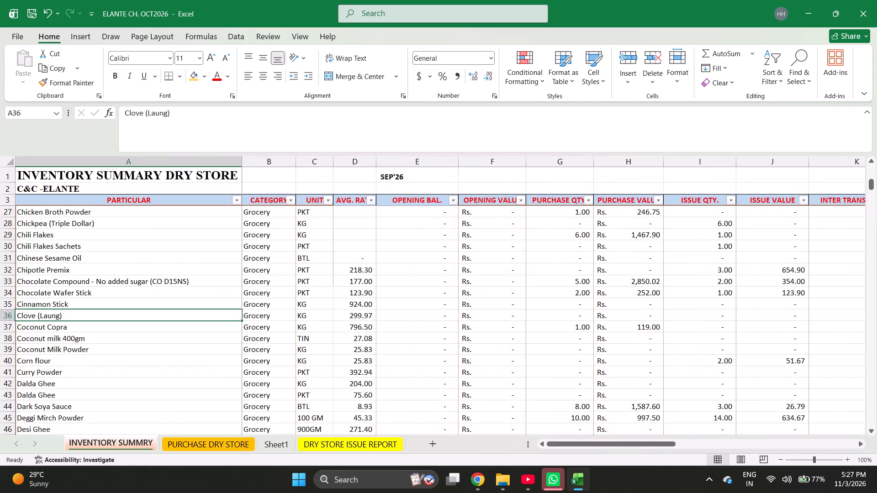
pyautogui.hotkey('ctrl', 'f')
pyautogui.write('ROASTED C')
pyautogui.press('Return')
pyautogui.press('Escape')
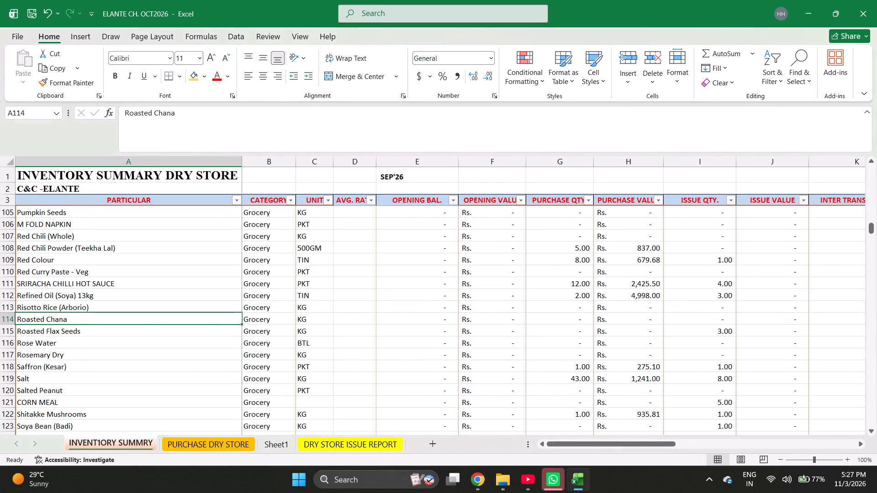
pyautogui.hotkey('ctrl', 'c')
pyautogui.hotkey('ctrl', 'pagedown')
pyautogui.press('Return')
pyautogui.press('Return')
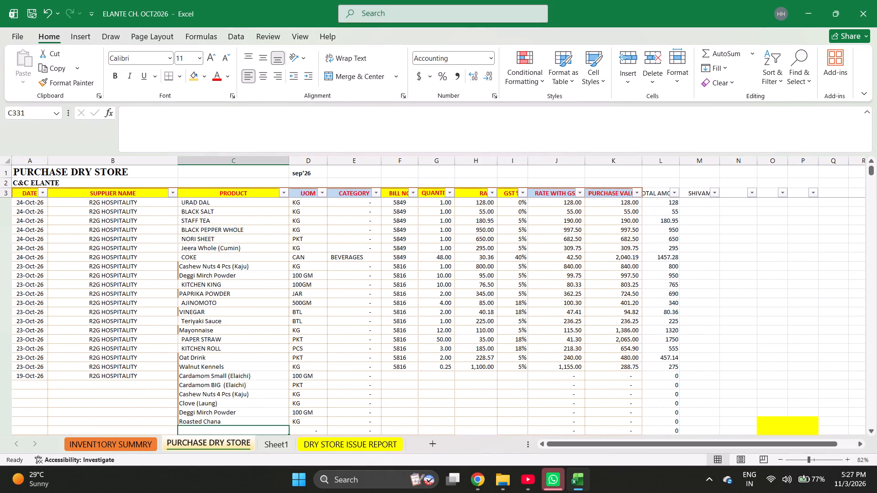
# Enter Saffron (Kesar) and Red Paprika Slice 3kg as the two products below Roasted Chana.
pyautogui.write('SAFFR')
pyautogui.press('Return')
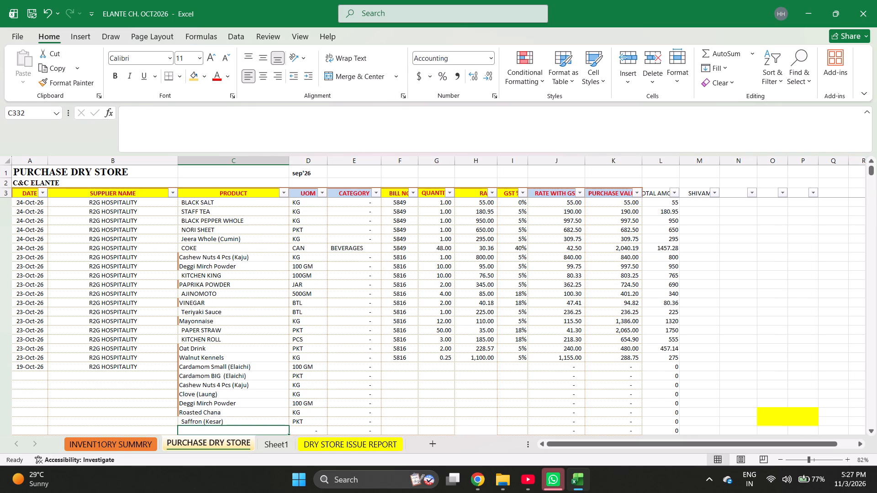
pyautogui.write('RED')
pyautogui.press('space')
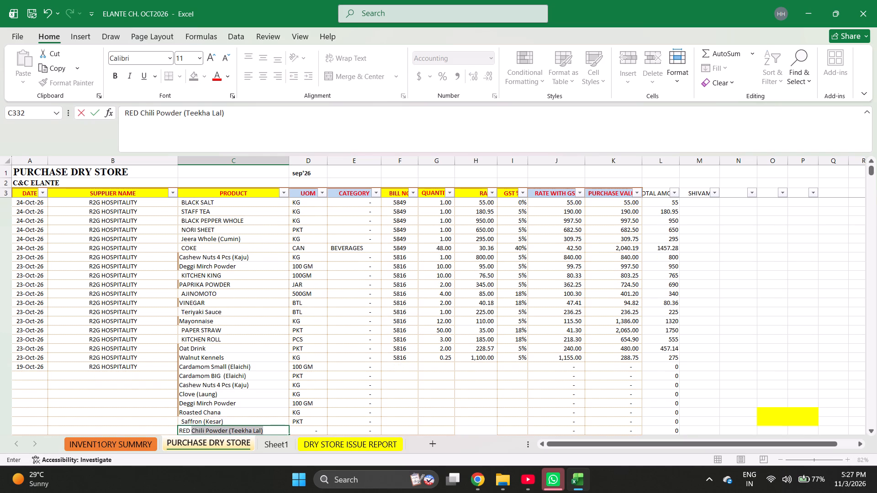
pyautogui.press('p')
pyautogui.press('Return')
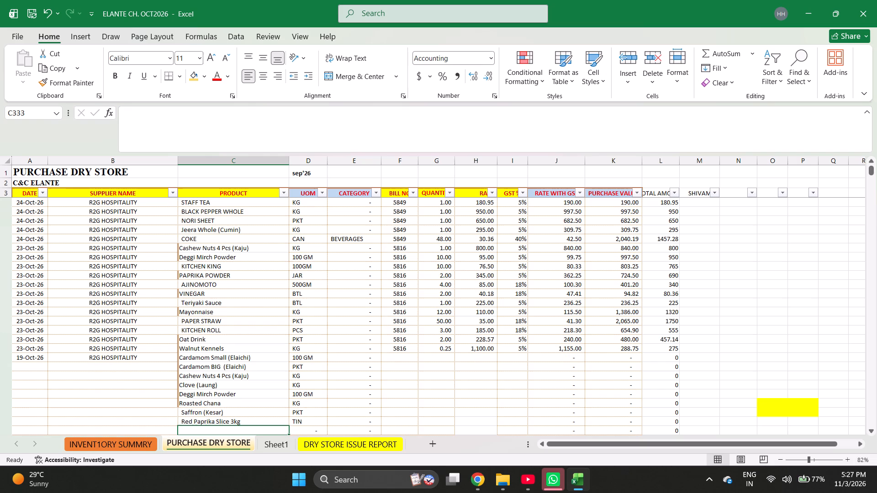
# Find POM in the inventory summary and copy pomace olive oil 1 ltr into the product cell below Red Paprika Slice 3kg.
pyautogui.hotkey('ctrl', 'pageup')
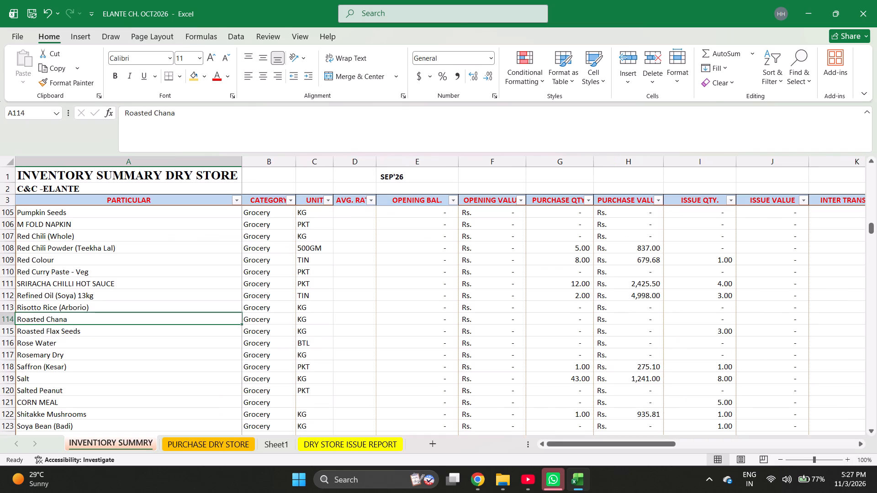
pyautogui.hotkey('ctrl', 'f')
pyautogui.write('POM')
pyautogui.press('Return')
pyautogui.press('Escape')
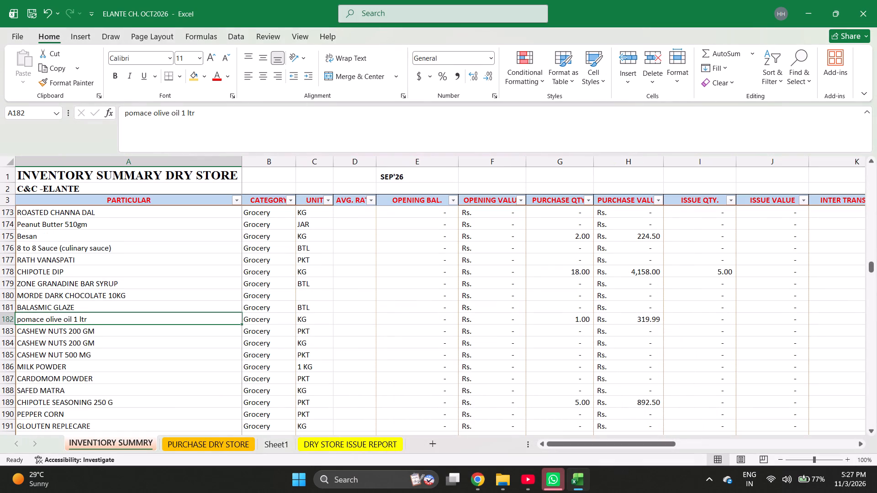
pyautogui.hotkey('shift', 'space')
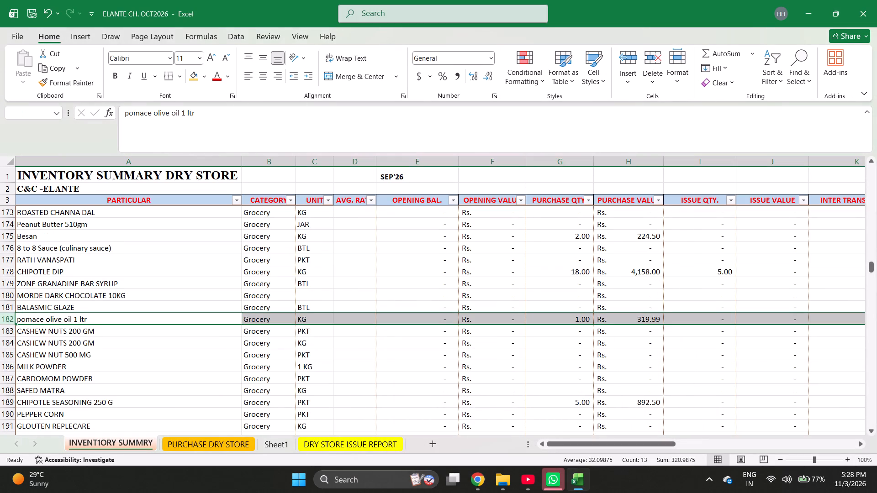
pyautogui.press('Down')
pyautogui.press('Up')
pyautogui.hotkey('ctrl', 'c')
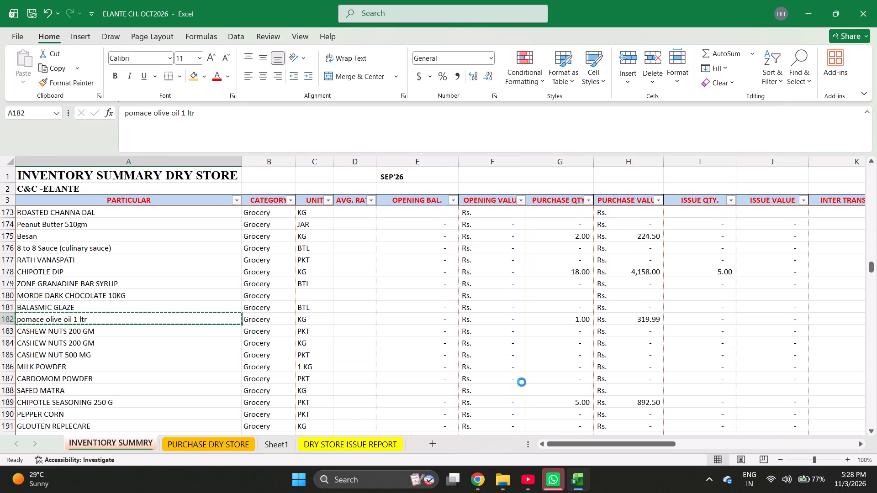
pyautogui.hotkey('ctrl', 'pagedown')
pyautogui.press('Return')
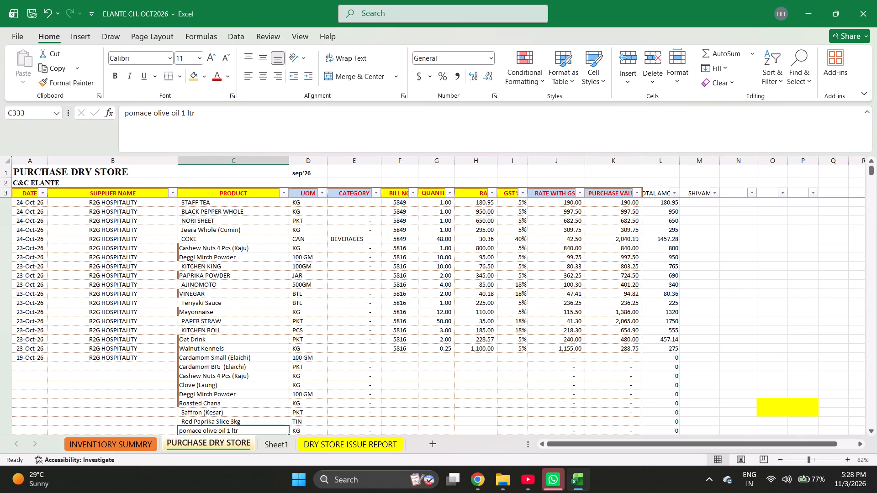
# Set the quantity of pomace olive oil 1 ltr to 5.
pyautogui.press('Down')
pyautogui.press('Up')
pyautogui.press('Right')
pyautogui.press('Right')
pyautogui.press('Right')
pyautogui.press('Right')
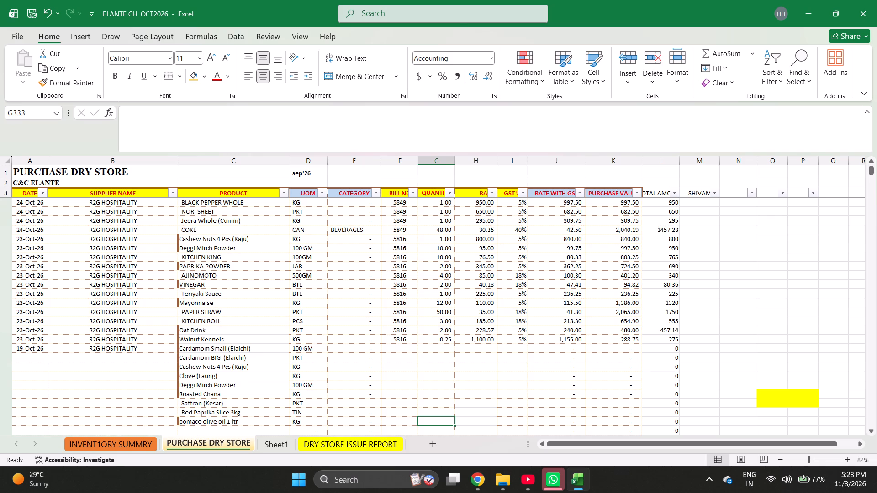
pyautogui.press('5')
pyautogui.press('Left')
pyautogui.press('Left')
pyautogui.press('Left')
pyautogui.press('Left')
pyautogui.press('Down')
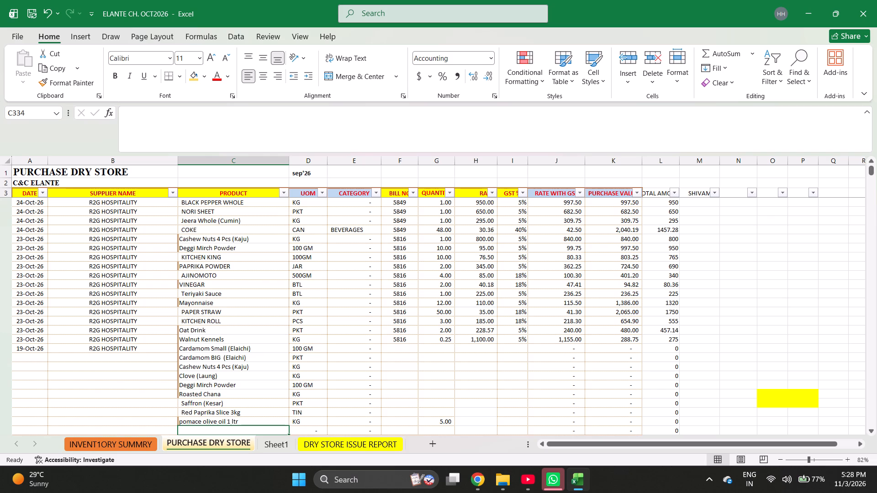
# Enter PAPRIKA POWDER and REFINED 15 KG as the two products below pomace olive oil 1 ltr.
pyautogui.write('PAPRIKA')
pyautogui.press('Return')
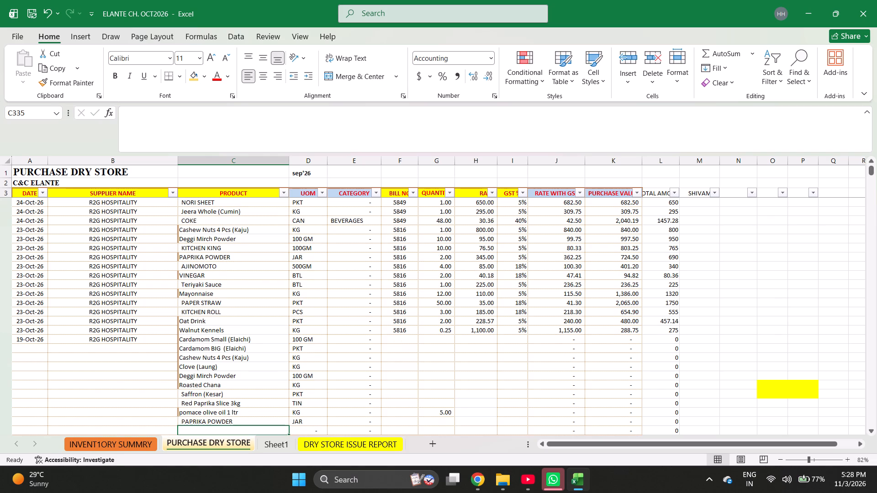
pyautogui.write('REF')
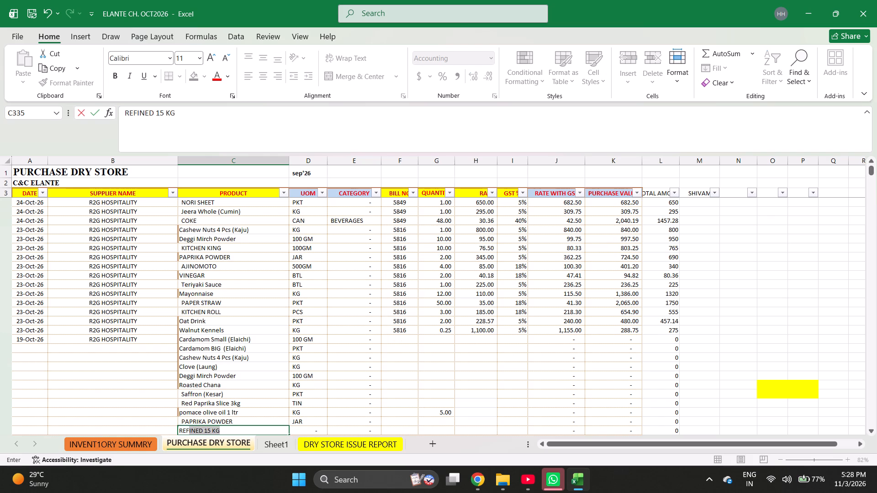
pyautogui.press('Return')
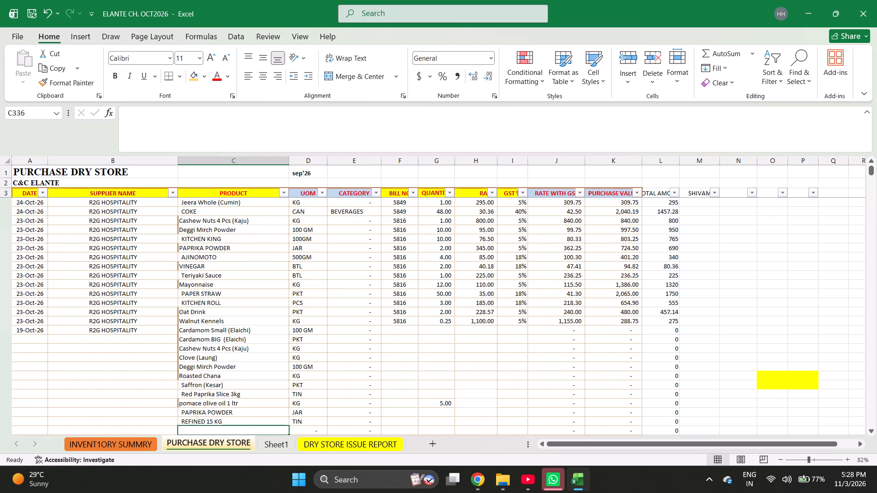
# Find WHITE PEP in the inventory summary and copy White Pepper Powder into the product cell below REFINED 15 KG.
pyautogui.write('WHITE PEPE')
pyautogui.press('BackSpace')
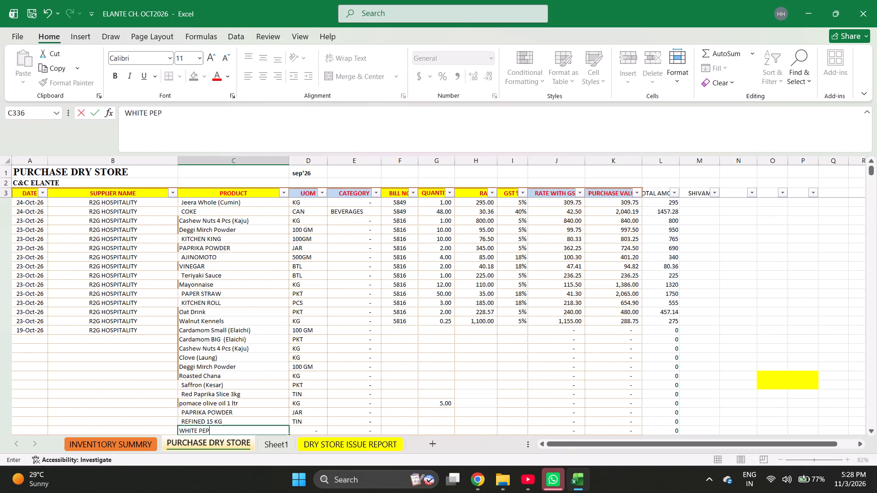
pyautogui.hotkey('ctrl', 'pageup')
pyautogui.hotkey('ctrl', 'f')
pyautogui.write('WHOTE')
pyautogui.press('BackSpace')
pyautogui.press('BackSpace')
pyautogui.press('BackSpace')
pyautogui.write('ITE PWP')
pyautogui.press('Return')
pyautogui.press('Return')
pyautogui.press('BackSpace')
pyautogui.press('BackSpace')
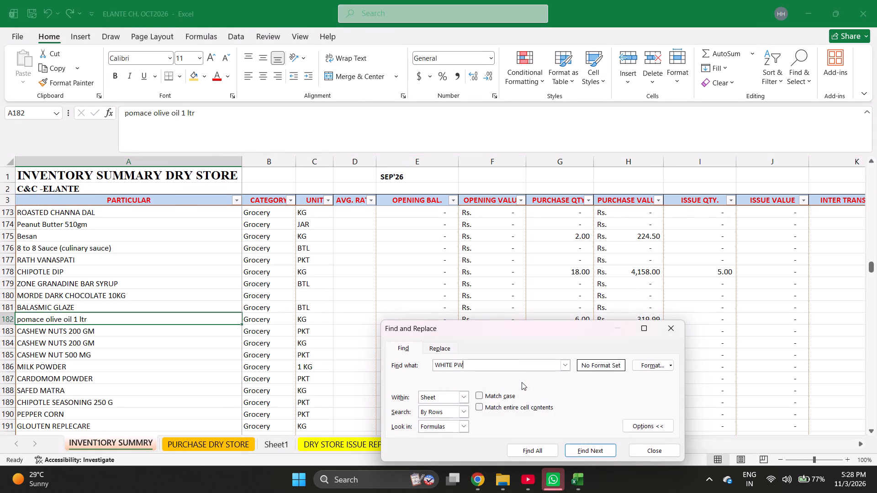
pyautogui.write('EP')
pyautogui.press('Return')
pyautogui.press('Escape')
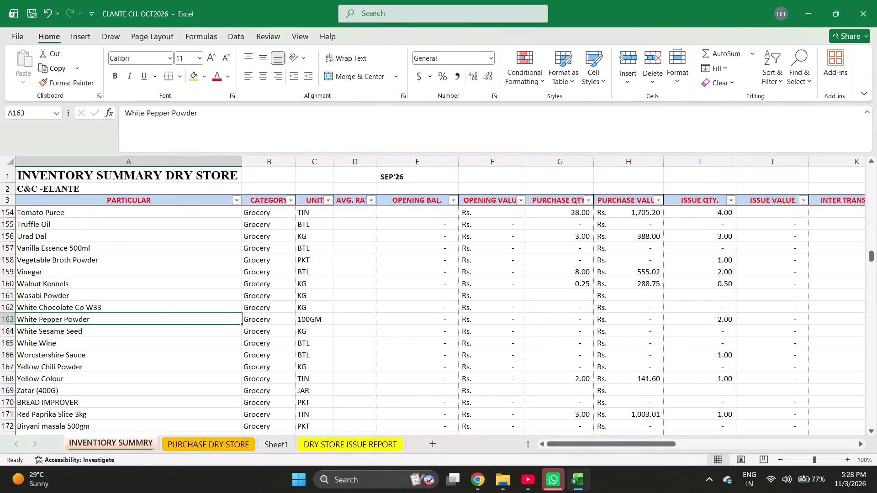
pyautogui.hotkey('ctrl', 'c')
pyautogui.hotkey('ctrl', 'pagedown')
pyautogui.press('Return')
pyautogui.press('Return')
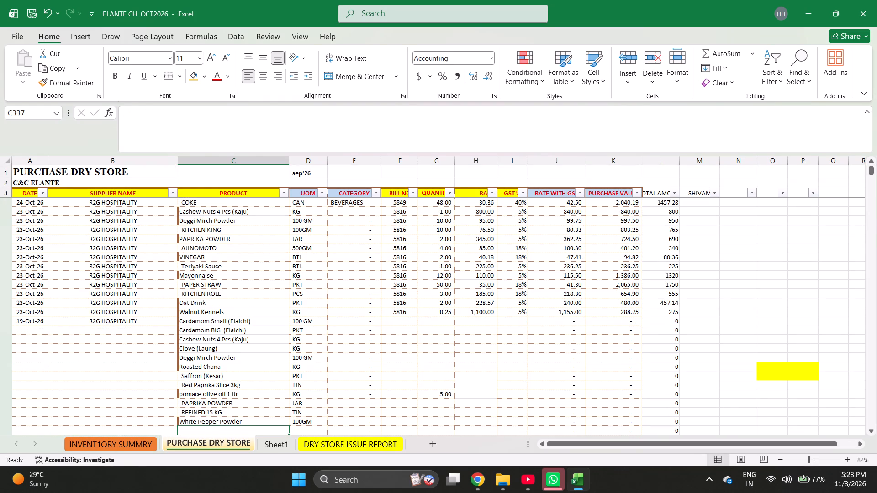
# Set the quantity of White Pepper Powder to 3.
pyautogui.press('Up')
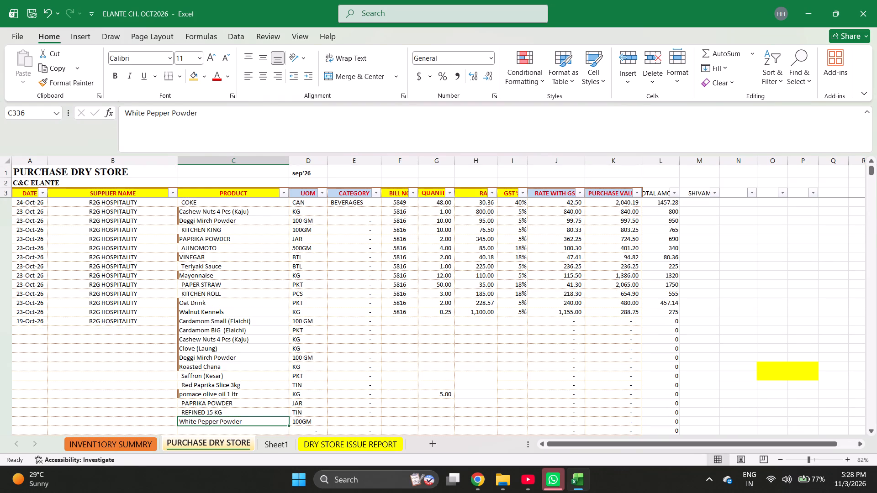
pyautogui.press('Right')
pyautogui.press('Right')
pyautogui.press('Right')
pyautogui.press('Right')
pyautogui.press('3')
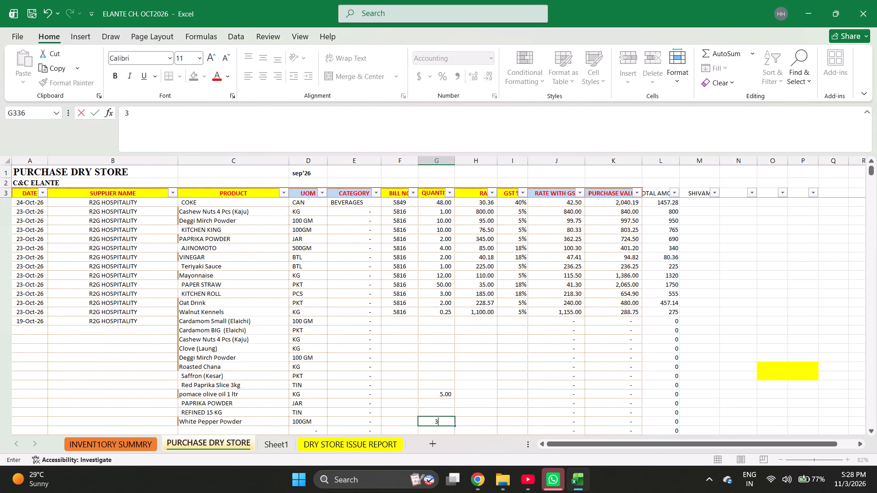
pyautogui.press('Left')
pyautogui.press('Left')
pyautogui.press('Left')
pyautogui.press('Left')
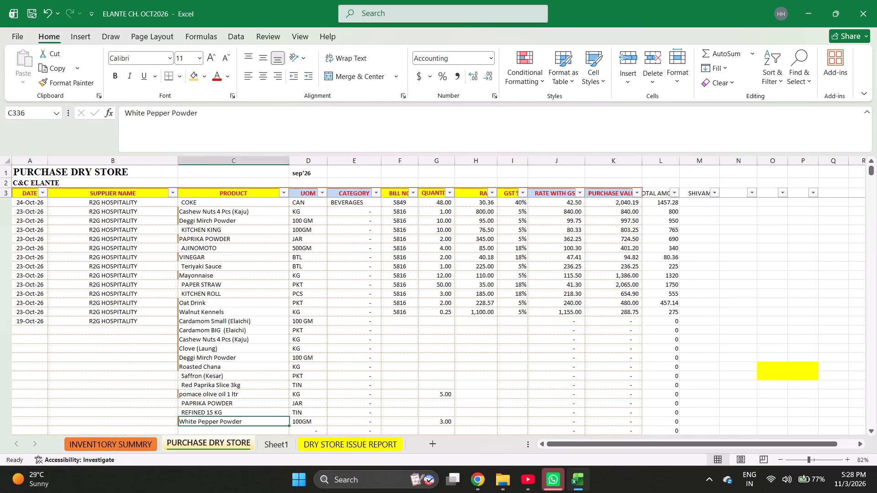
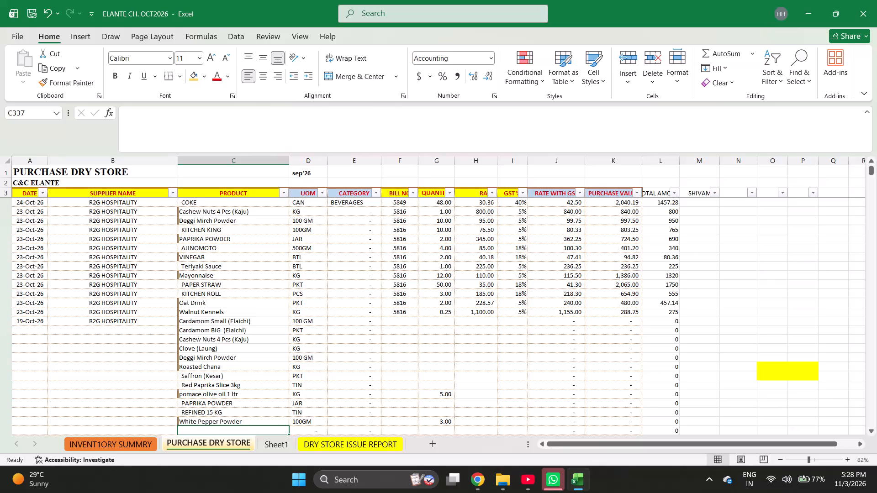
# Find MANGO in the inventory summary and copy Mango Puree into the product cell below White Pepper Powder.
pyautogui.hotkey('ctrl', 'pageup')
pyautogui.hotkey('ctrl', 'f')
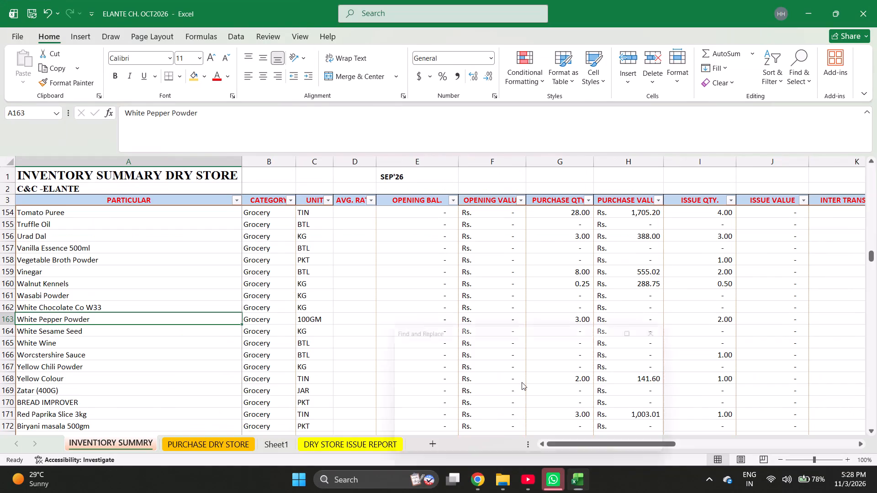
pyautogui.write('MAB')
pyautogui.press('BackSpace')
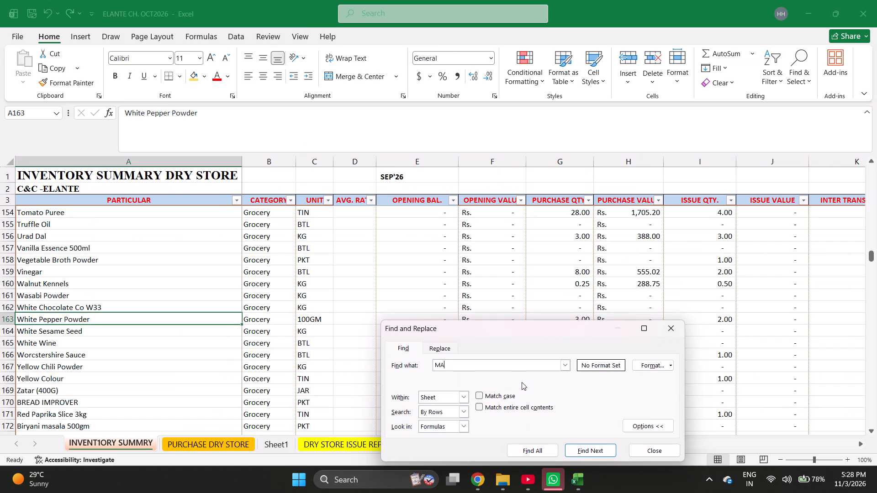
pyautogui.write('NGO')
pyautogui.press('Return')
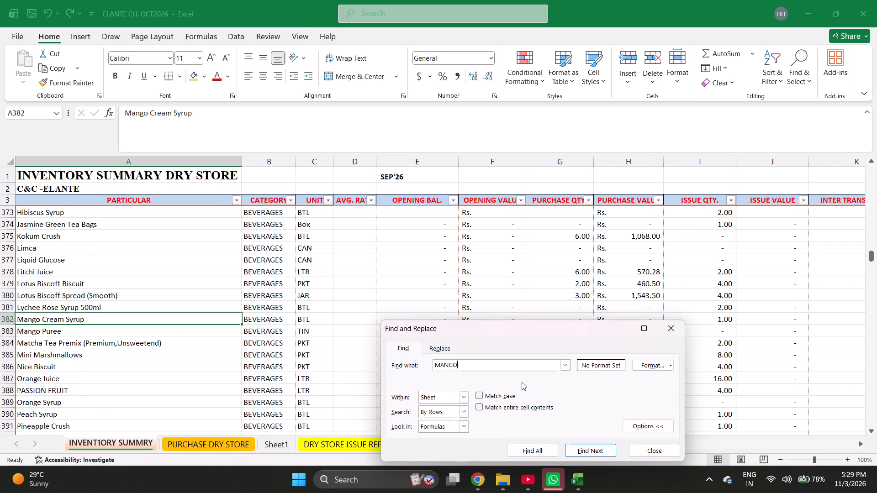
pyautogui.press('Escape')
pyautogui.press('Return')
pyautogui.hotkey('ctrl', 'c')
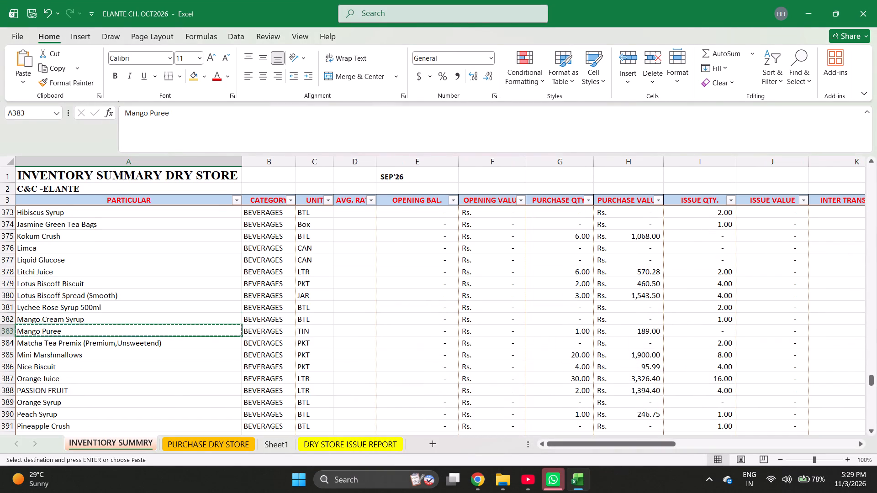
pyautogui.hotkey('ctrl', 'pagedown')
pyautogui.press('Return')
pyautogui.press('Return')
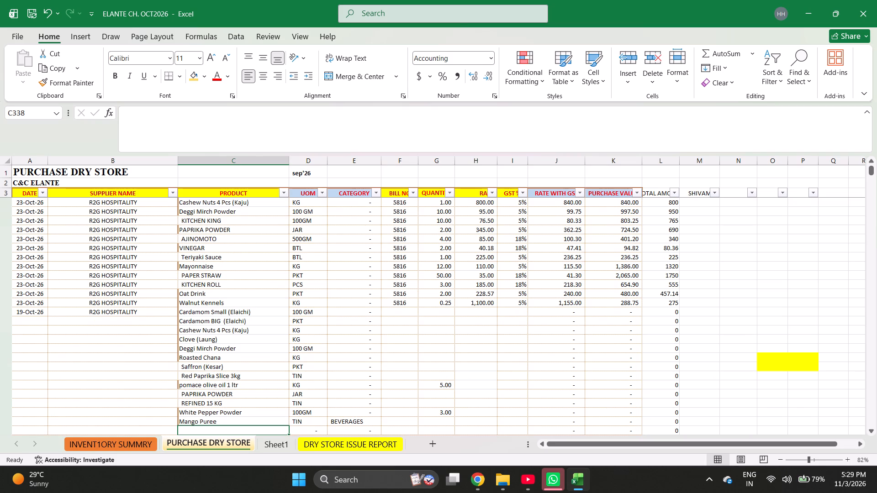
# Find LOTUS in the inventory summary and copy Lotus Biscoff Biscuit and Lotus Biscoff Spread (Smooth) into the product cells below Mango Puree.
pyautogui.hotkey('ctrl', 'pageup')
pyautogui.hotkey('ctrl', 'f')
pyautogui.write('LOTUS')
pyautogui.press('Return')
pyautogui.press('Escape')
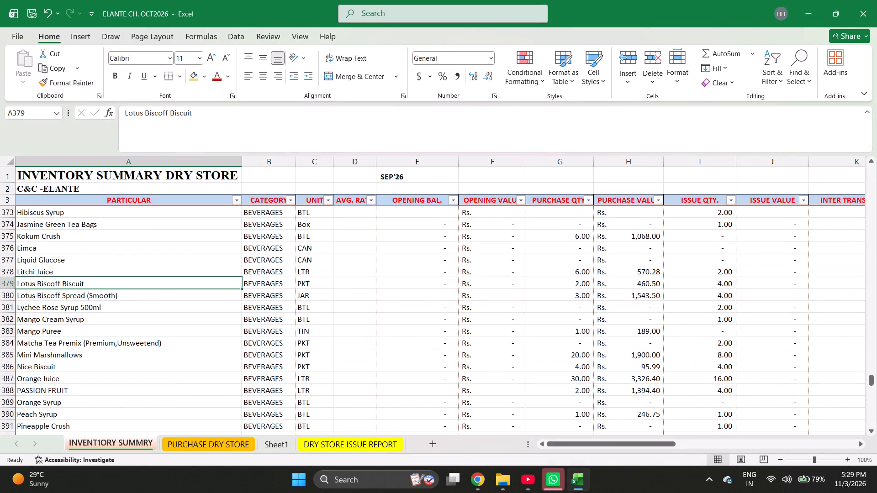
pyautogui.hotkey('shift', 'Down')
pyautogui.hotkey('ctrl', 'c')
pyautogui.hotkey('ctrl', 'pagedown')
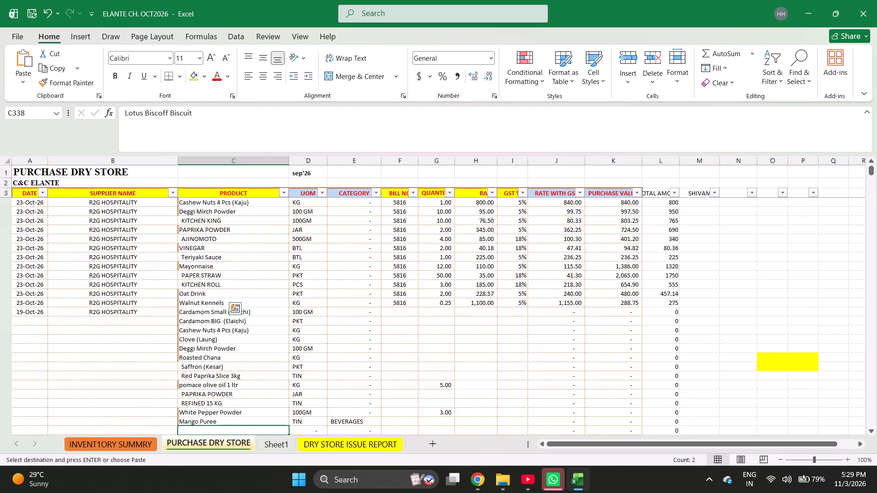
pyautogui.press('Return')
pyautogui.press('Return')
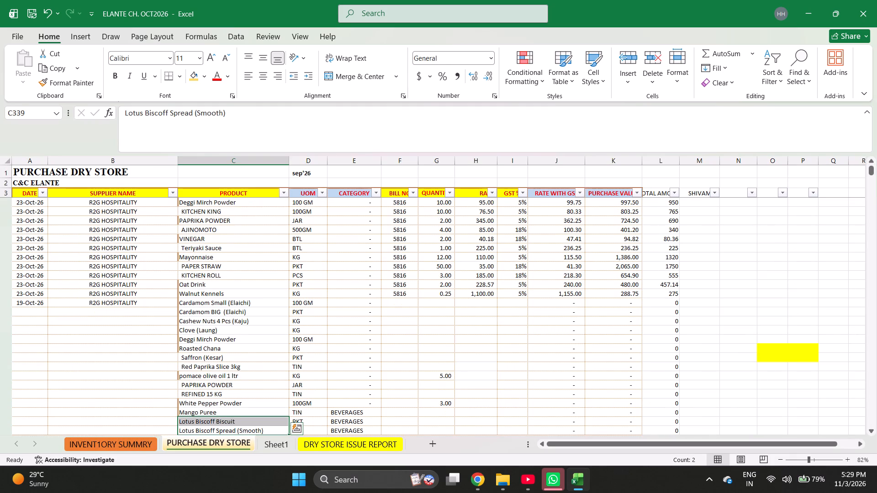
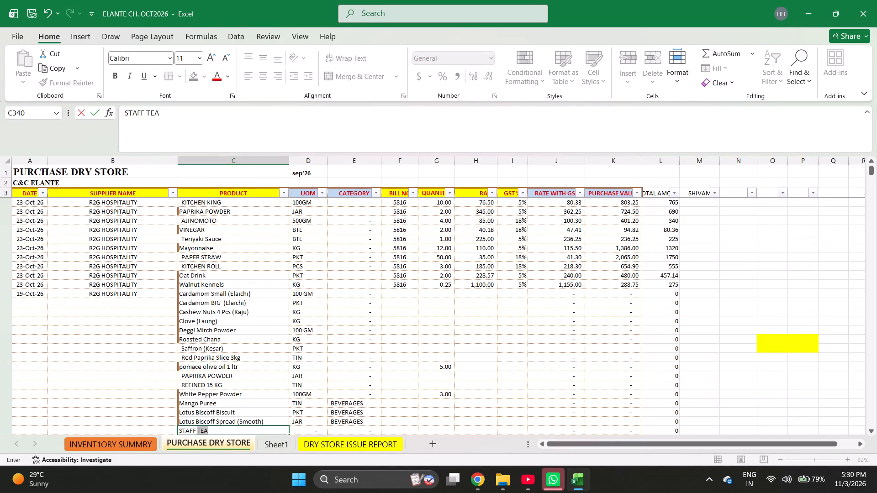
# Find STAFF D in the inventory summary and copy Staff Dal (Mix Dal) into the product cell below Lotus Biscoff Spread (Smooth).
pyautogui.hotkey('ctrl', 'pageup')
pyautogui.hotkey('ctrl', 'f')
pyautogui.write('STAFF D')
pyautogui.press('Return')
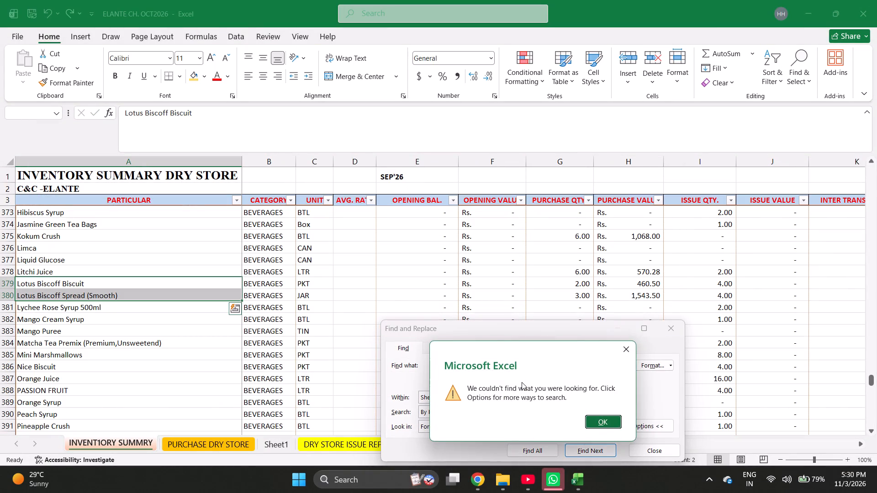
pyautogui.press('Return')
pyautogui.press('Escape')
pyautogui.press('Down')
pyautogui.hotkey('ctrl', 'f')
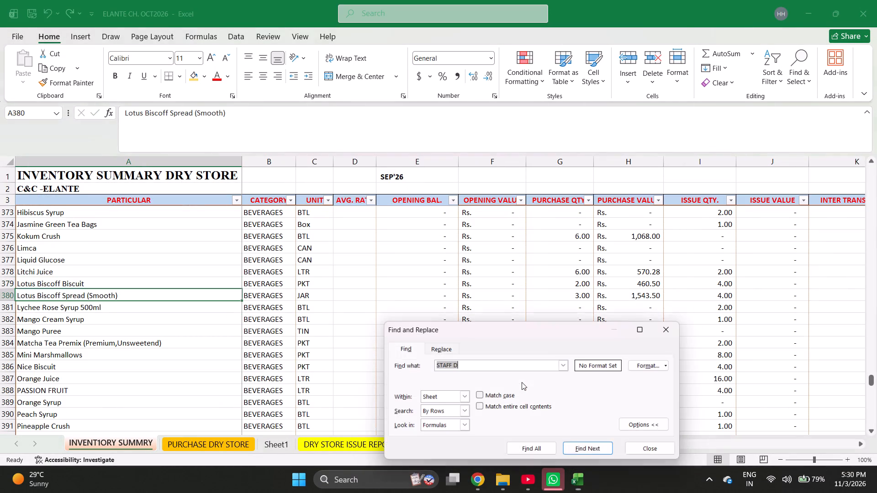
pyautogui.press('Return')
pyautogui.press('Escape')
pyautogui.hotkey('ctrl', 'c')
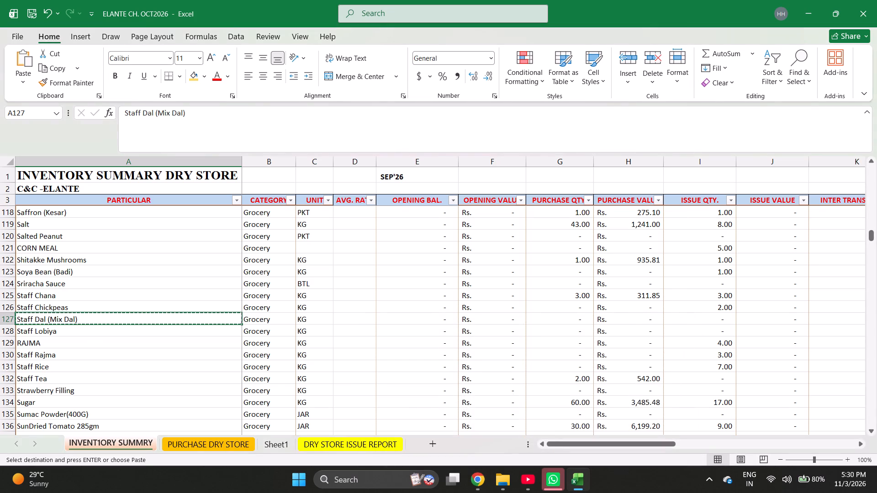
pyautogui.hotkey('ctrl', 'pagedown')
pyautogui.press('Return')
pyautogui.press('Return')
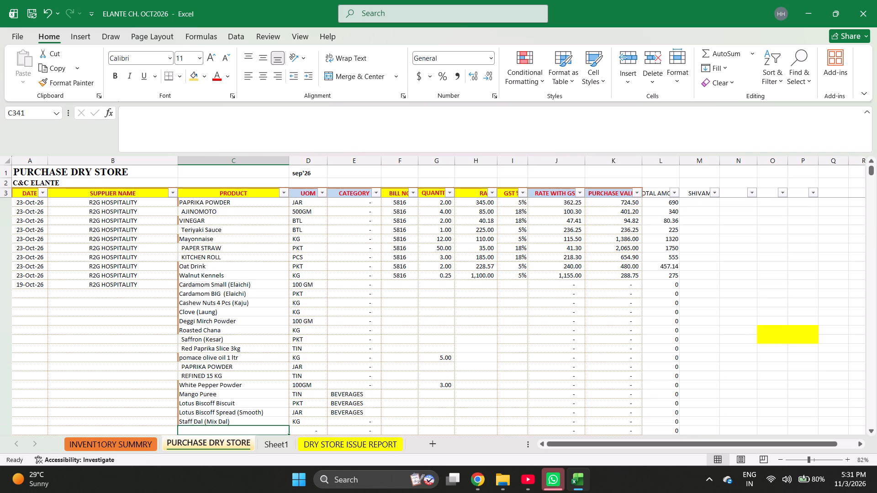
# Enter CHANA DAL as the product below Staff Dal (Mix Dal).
pyautogui.write('CHANDA')
pyautogui.press('BackSpace')
pyautogui.press('BackSpace')
pyautogui.write('A DAL')
pyautogui.press('Return')
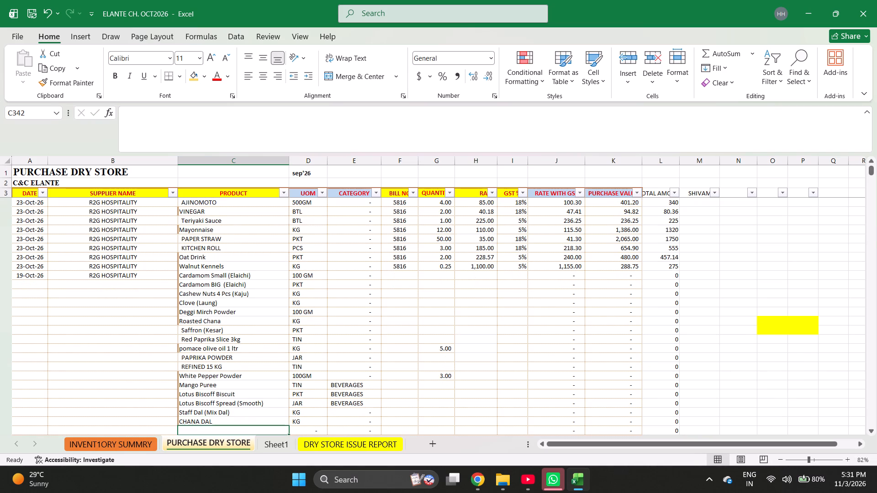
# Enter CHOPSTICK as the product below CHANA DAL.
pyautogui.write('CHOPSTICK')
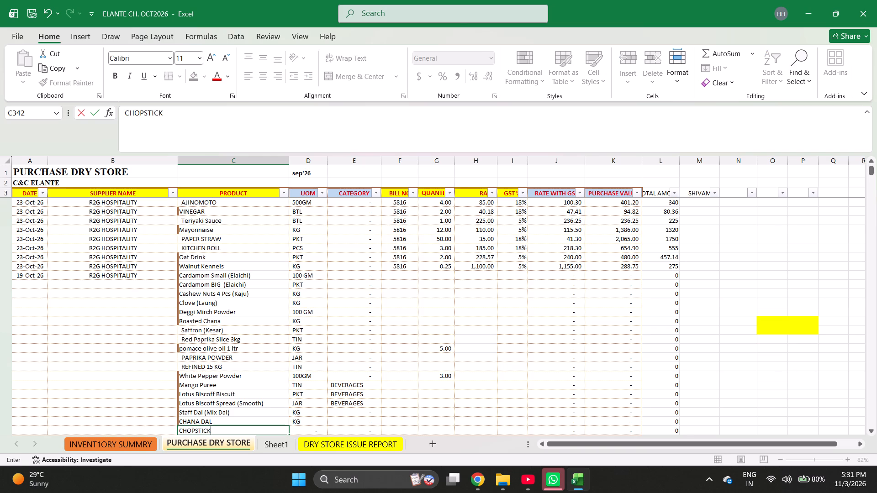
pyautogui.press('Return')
# Find CHOPS in the inventory summary and copy Chopsticks over the CHOPSTICK entry below CHANA DAL in the purchase sheet.
pyautogui.hotkey('ctrl', 'pageup')
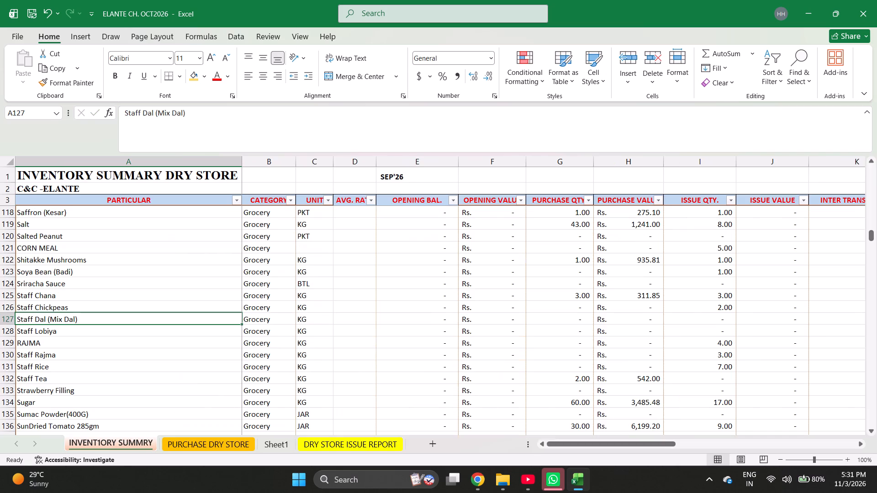
pyautogui.hotkey('ctrl', 'f')
pyautogui.write('CHOPS')
pyautogui.press('Return')
pyautogui.press('Escape')
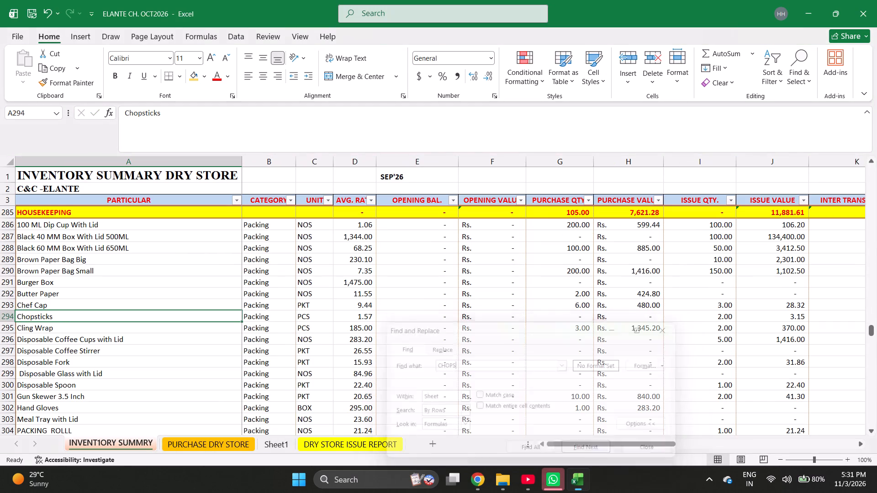
pyautogui.hotkey('ctrl', 'c')
pyautogui.hotkey('ctrl', 'pagedown')
pyautogui.press('Return')
pyautogui.press('Return')
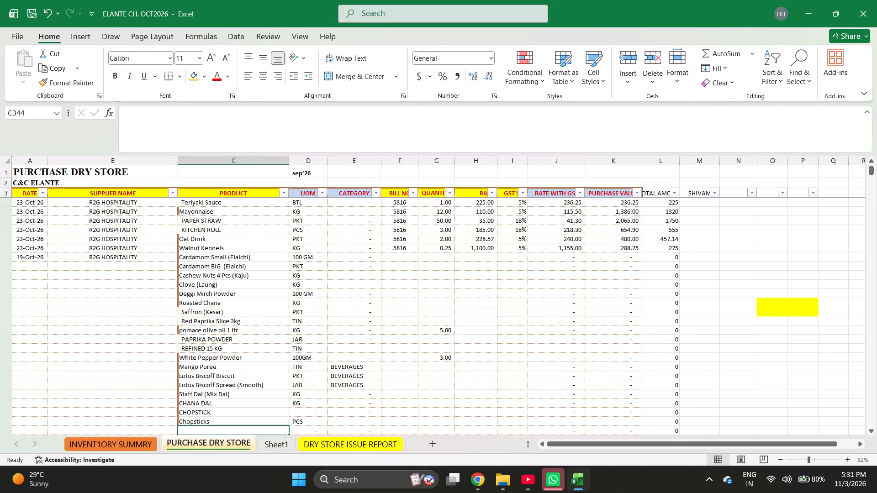
pyautogui.hotkey('ctrl', 'z')
pyautogui.press('Up')
pyautogui.press('Return')
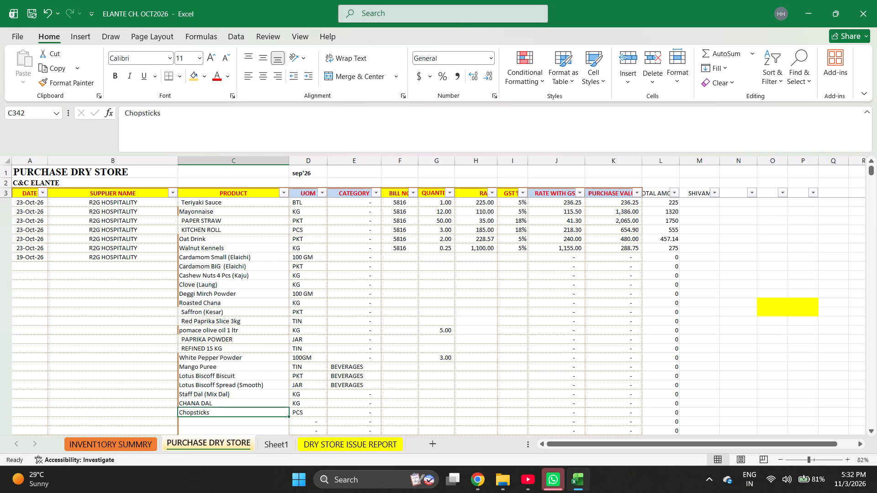
pyautogui.press('Down')
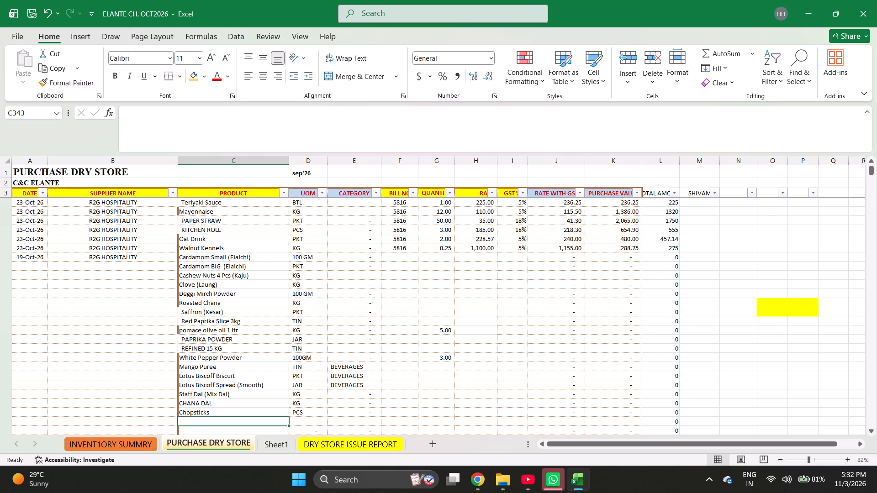
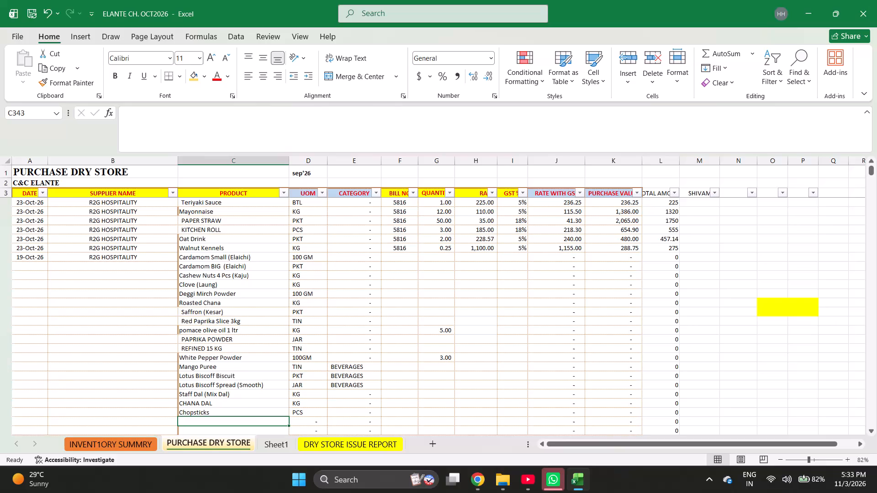
# Find MOP in the inventory summary and copy Wet Mop Refill into the product cell below Chopsticks in the purchase sheet.
pyautogui.hotkey('ctrl', 'pageup')
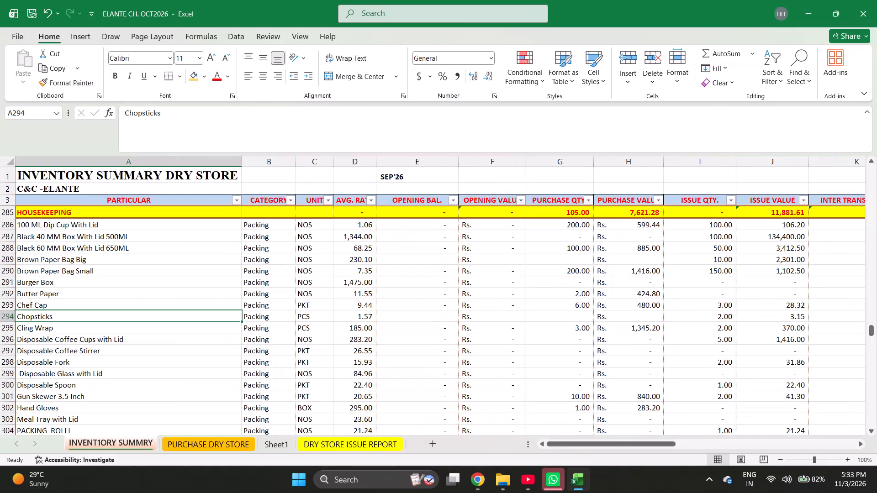
pyautogui.hotkey('ctrl', 'f')
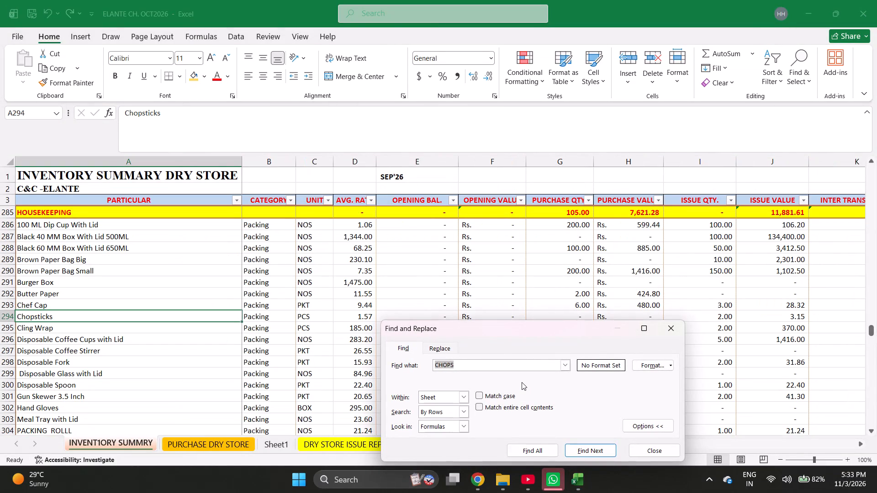
pyautogui.write('MOP')
pyautogui.press('Return')
pyautogui.press('Return')
pyautogui.press('Return')
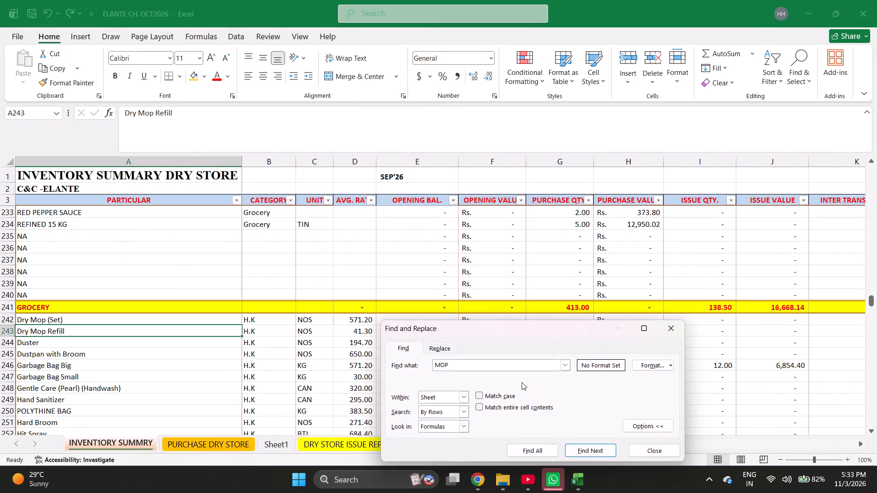
pyautogui.press('Return')
pyautogui.press('Return')
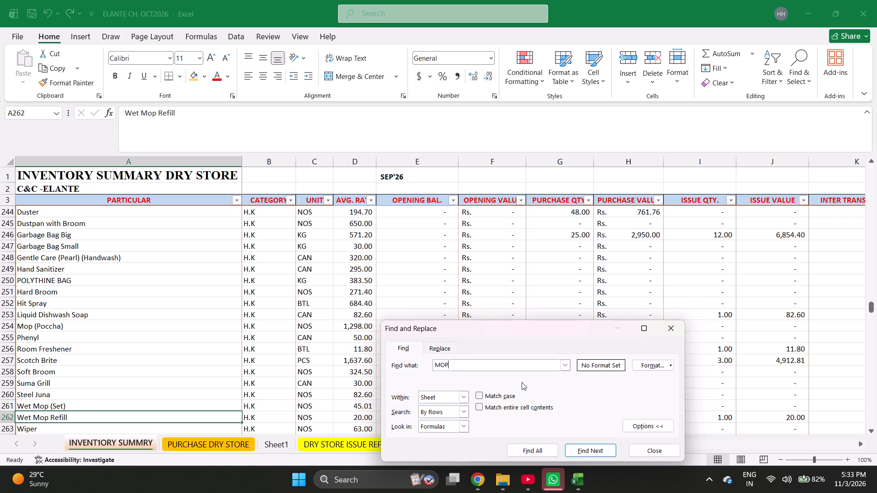
pyautogui.press('Escape')
pyautogui.hotkey('ctrl', 'c')
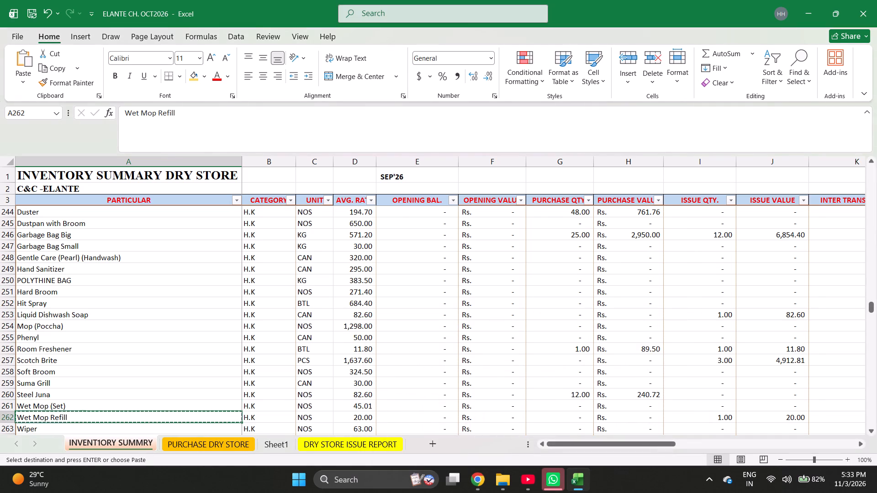
pyautogui.hotkey('ctrl', 'pagedown')
pyautogui.press('Return')
pyautogui.press('Return')
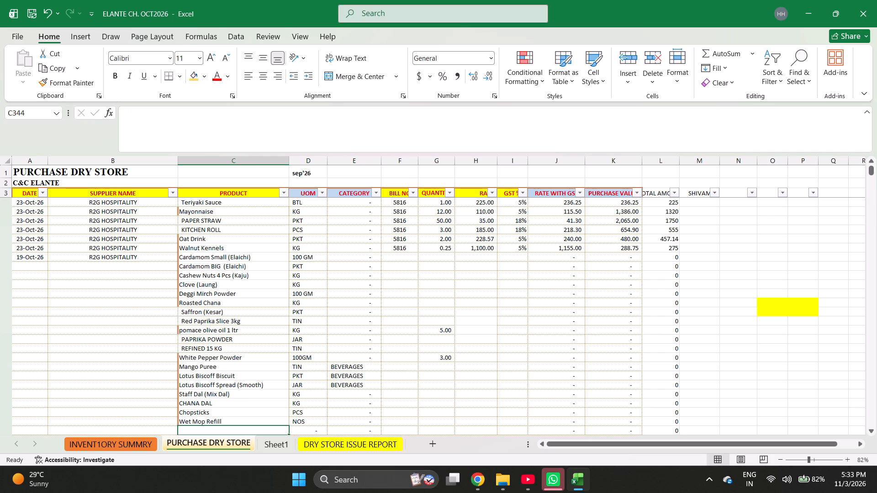
# Find OLIVE in the inventory summary and copy Pitted Olive Green Whole 3kg into the purchase sheet's product column, leaving one blank row below Wet Mop Refill.
pyautogui.hotkey('ctrl', 'pageup')
pyautogui.hotkey('ctrl', 'f')
pyautogui.write('OLIVE')
pyautogui.press('Return')
pyautogui.press('Return')
pyautogui.press('Escape')
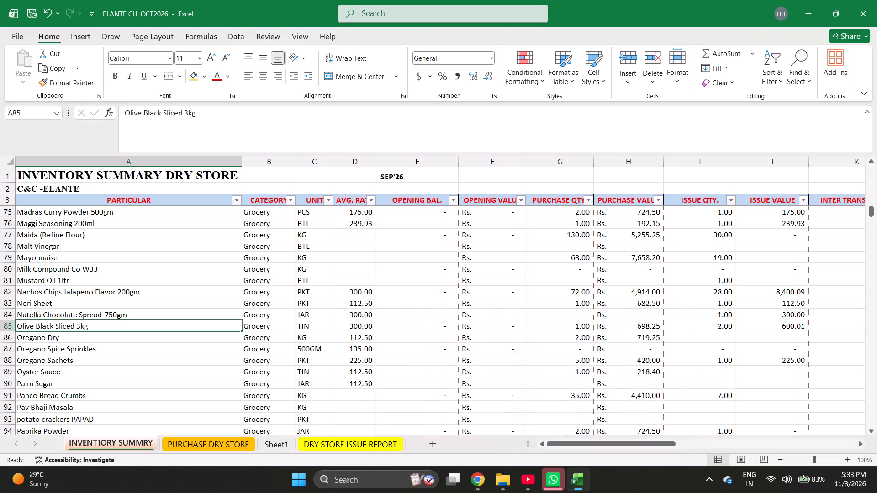
pyautogui.hotkey('ctrl', 'f')
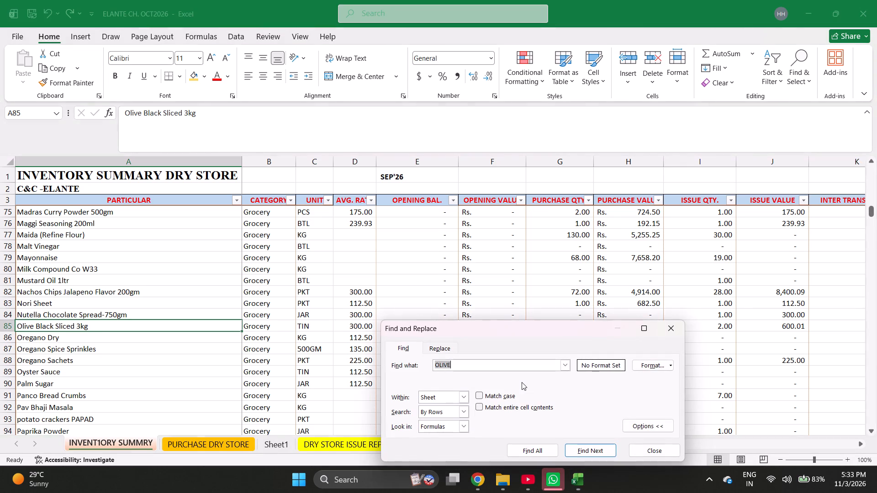
pyautogui.press('Return')
pyautogui.press('Escape')
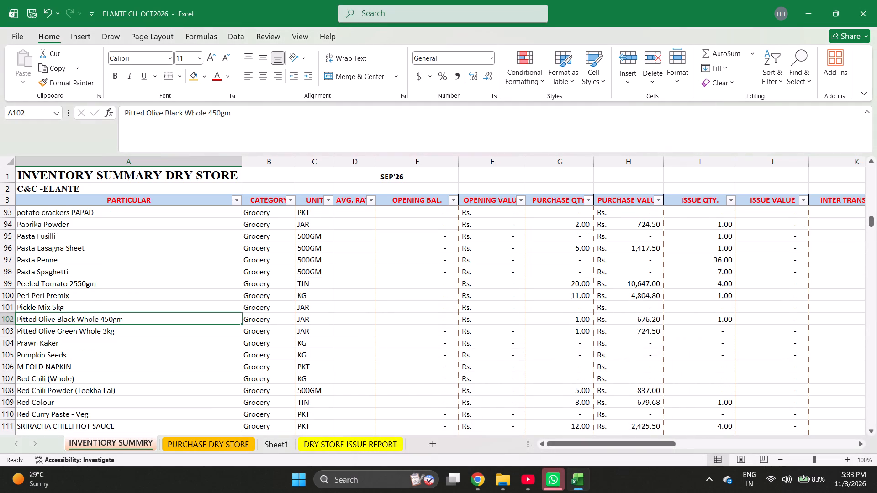
pyautogui.hotkey('ctrl', 'f')
pyautogui.press('Return')
pyautogui.press('Escape')
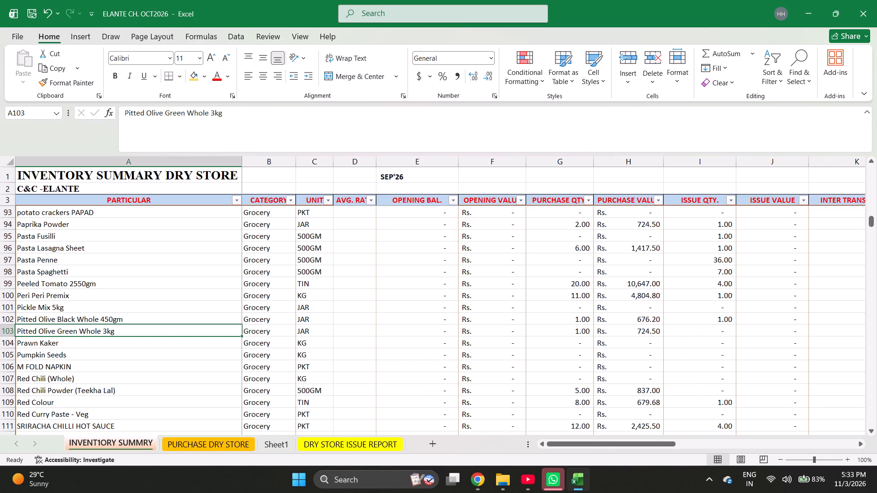
pyautogui.hotkey('ctrl', 'c')
pyautogui.hotkey('ctrl', 'pagedown')
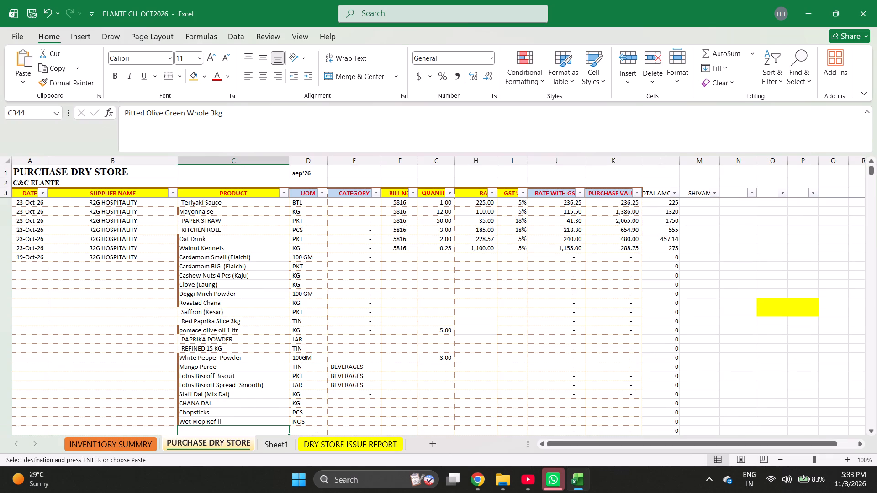
pyautogui.press('Down')
pyautogui.press('Return')
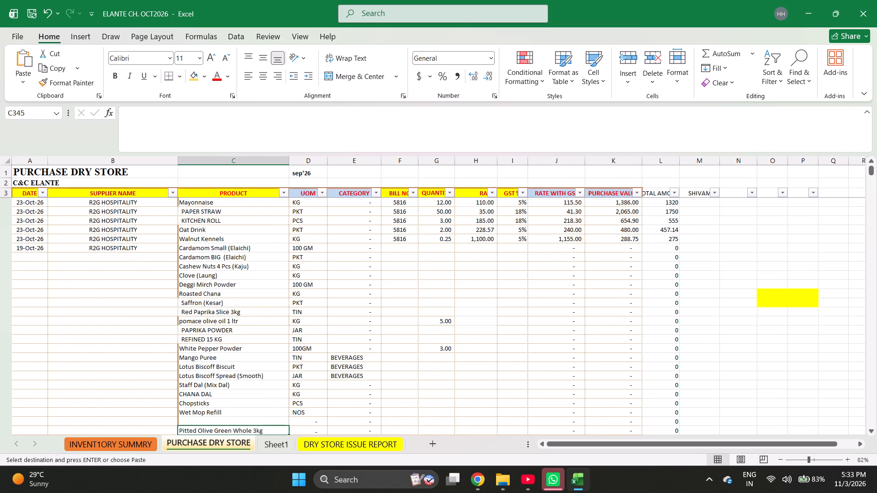
# Rename the inventory summary item Pitted Olive Black Whole 450gm as Pitted Olive Black Whole 3KG.
pyautogui.press('Up')
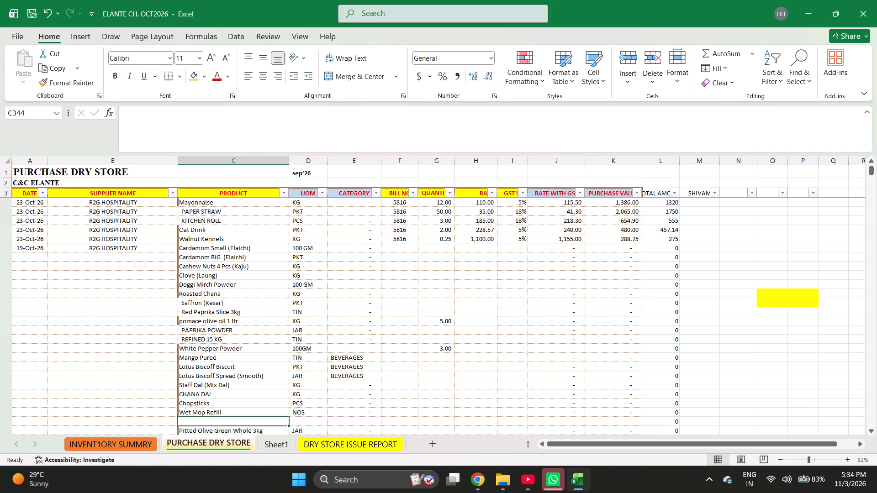
pyautogui.hotkey('ctrl', 'pageup')
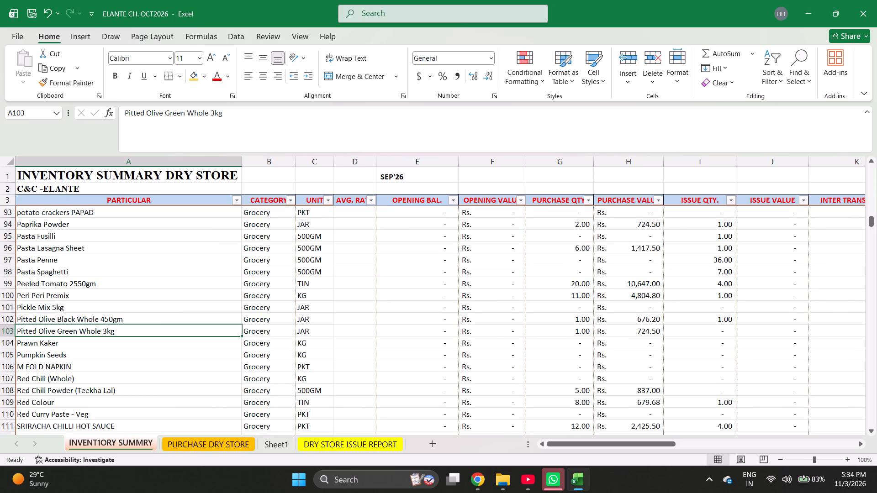
pyautogui.press('Up')
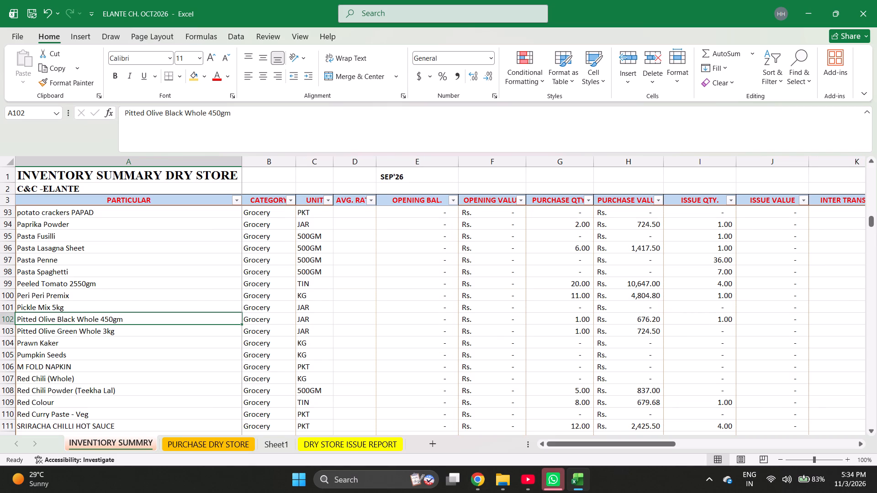
pyautogui.moveTo(330, 100); pyautogui.dragTo(325, 121)
pyautogui.click(325, 121)
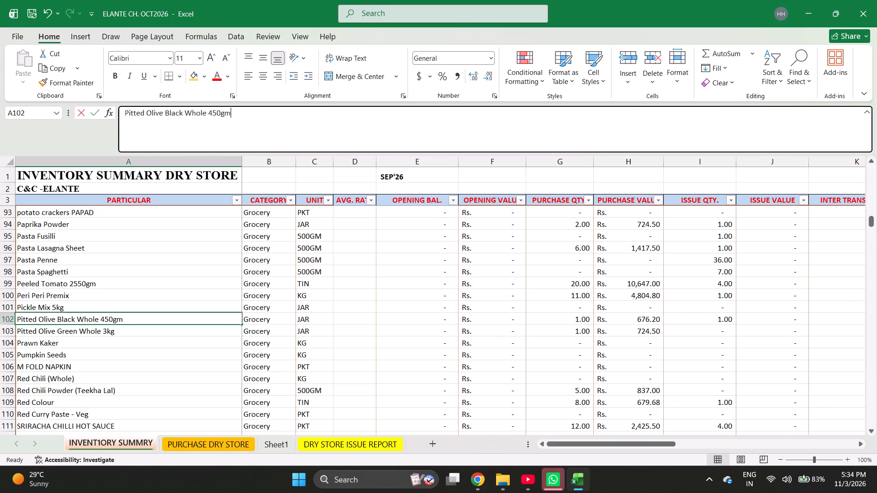
pyautogui.press('BackSpace')
pyautogui.press('BackSpace')
pyautogui.press('BackSpace')
pyautogui.press('BackSpace')
pyautogui.press('BackSpace')
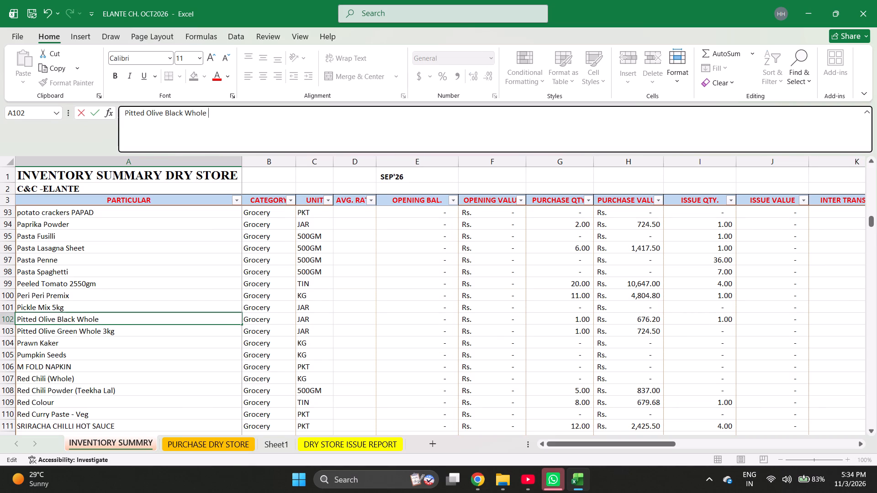
pyautogui.write('3KG')
pyautogui.press('Return')
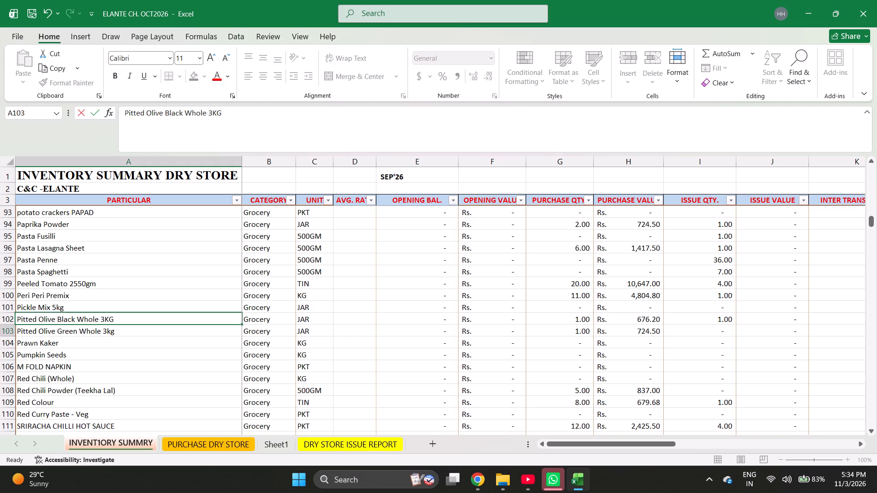
# Copy Pitted Olive Black Whole 3KG into the blank product cell between Wet Mop Refill and Pitted Olive Green Whole 3kg.
pyautogui.press('Up')
pyautogui.hotkey('ctrl', 'c')
pyautogui.hotkey('ctrl', 'pagedown')
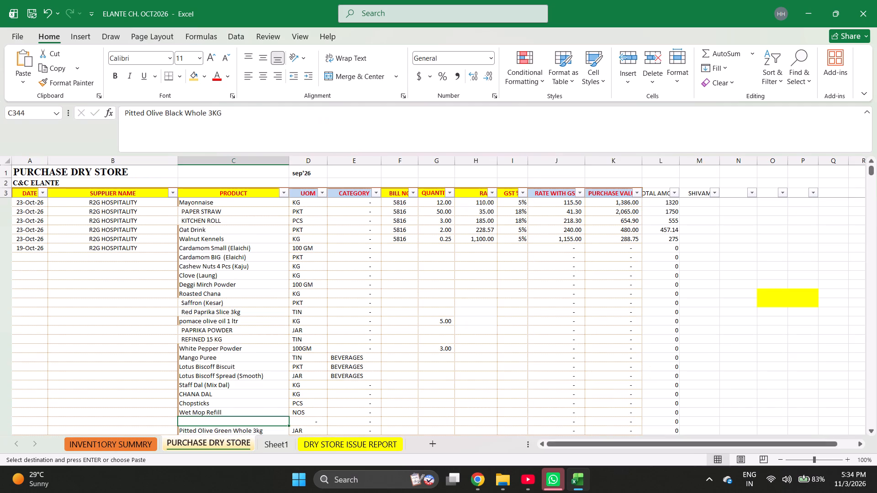
pyautogui.press('Return')
pyautogui.press('Return')
pyautogui.press('Return')
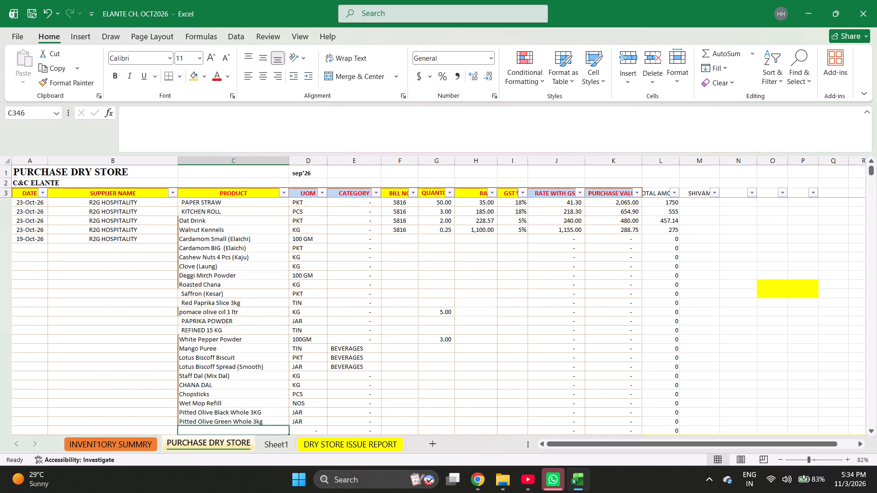
# Enter RAJMA as the product below Pitted Olive Green Whole 3kg.
pyautogui.press('Down')
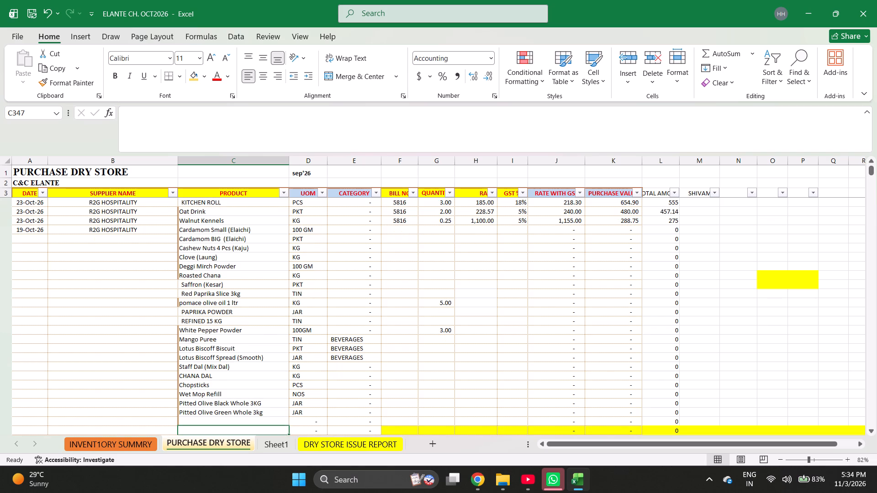
pyautogui.press('Up')
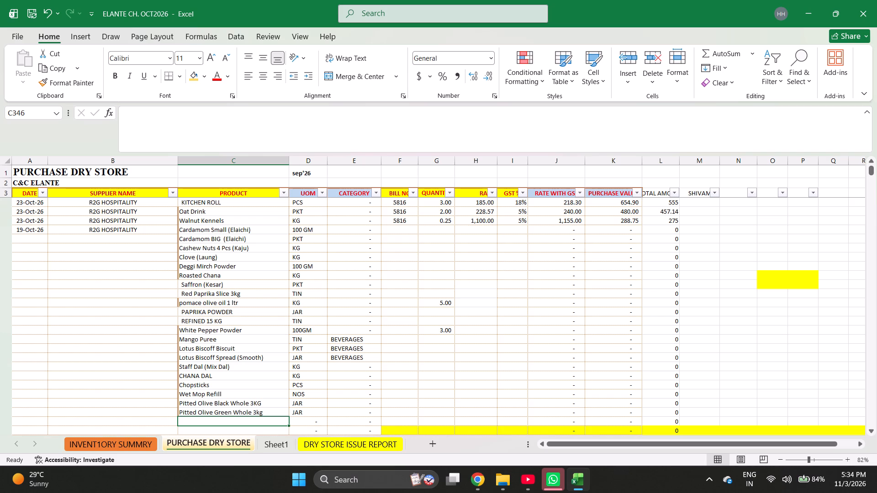
pyautogui.write('RAJMA')
pyautogui.press('Return')
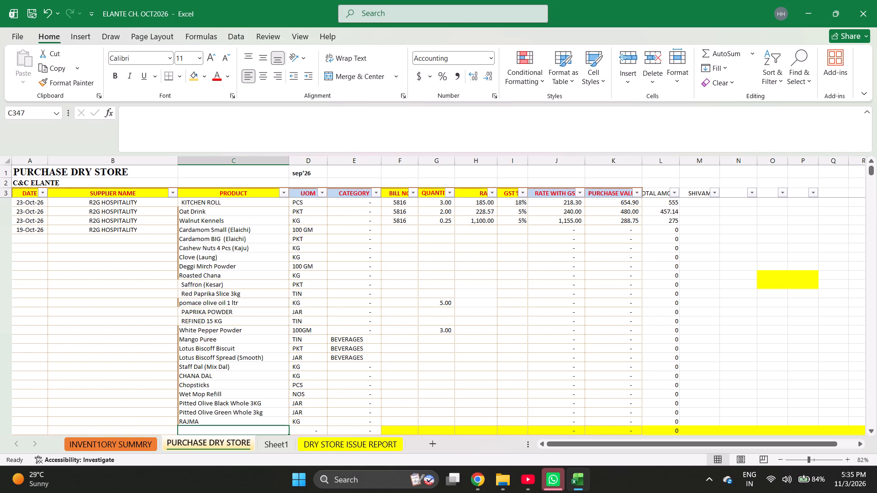
# Enter 3 in 1 Breader as the product below RAJMA.
pyautogui.press('3')
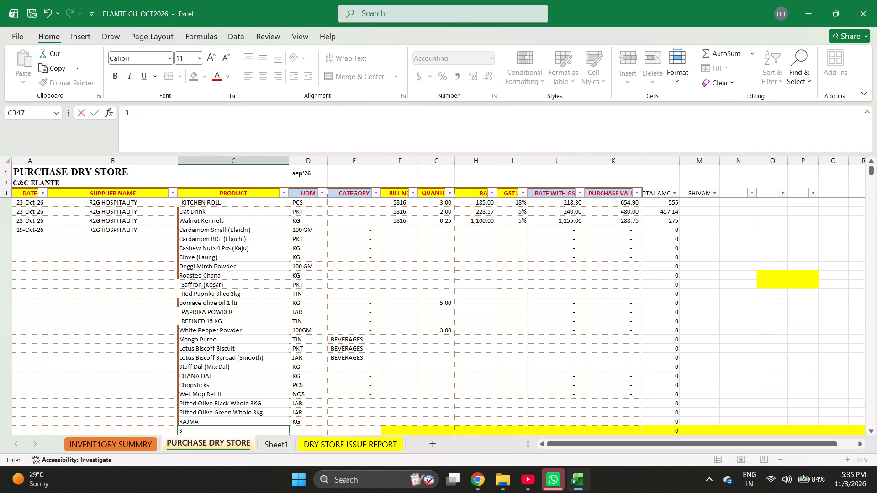
pyautogui.press('space')
pyautogui.write('I')
pyautogui.press('Return')
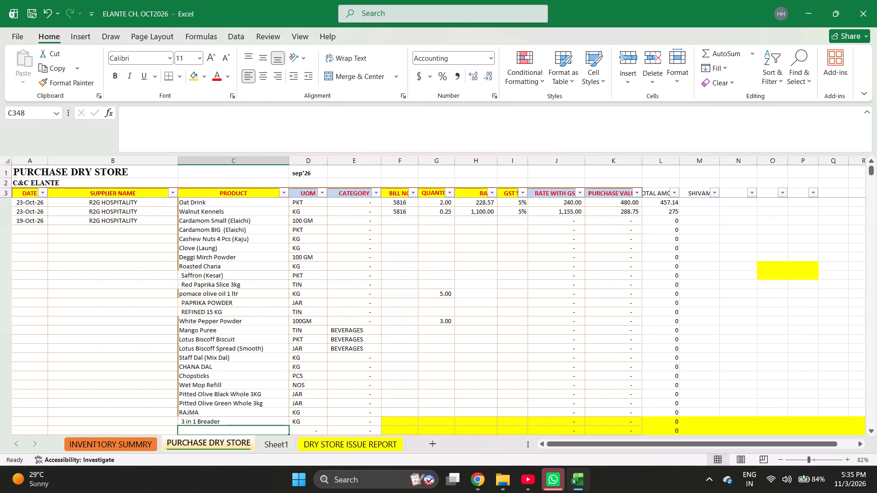
# Find CURR in the inventory summary and copy Curry Powder into the product cell below 3 in 1 Breader.
pyautogui.hotkey('ctrl', 'pageup')
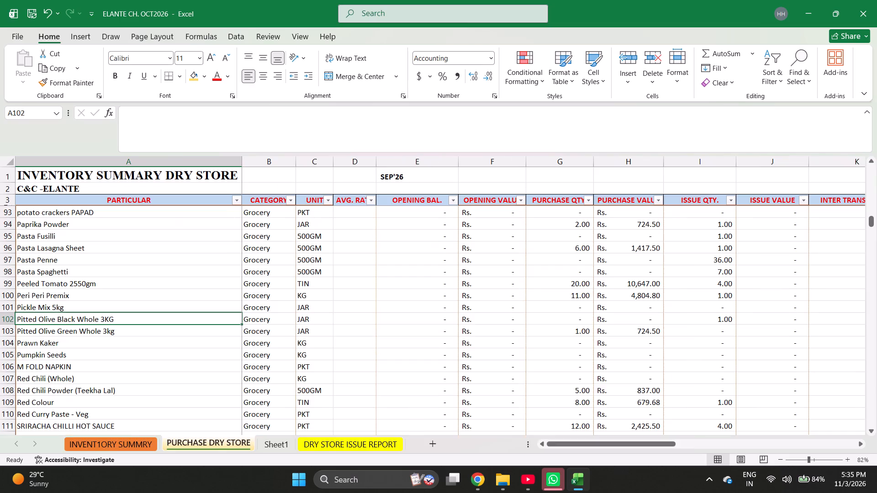
pyautogui.hotkey('ctrl', 'f')
pyautogui.write('CURR')
pyautogui.press('Return')
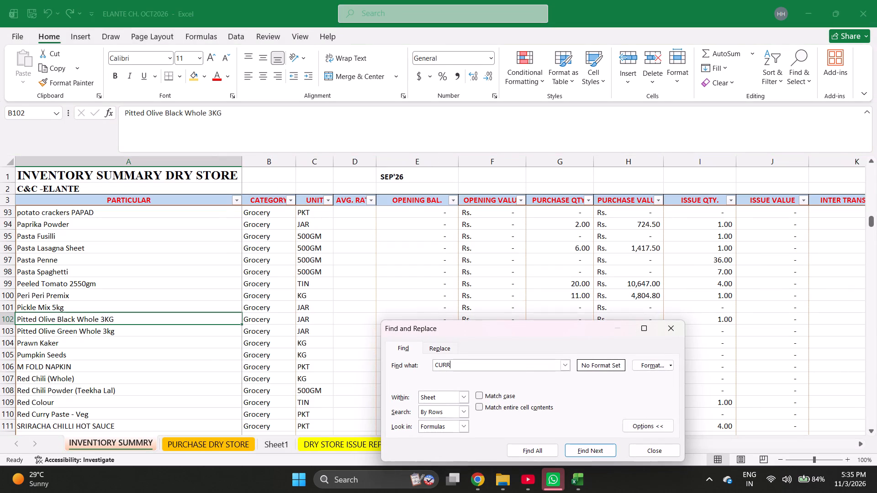
pyautogui.press('Return')
pyautogui.press('Escape')
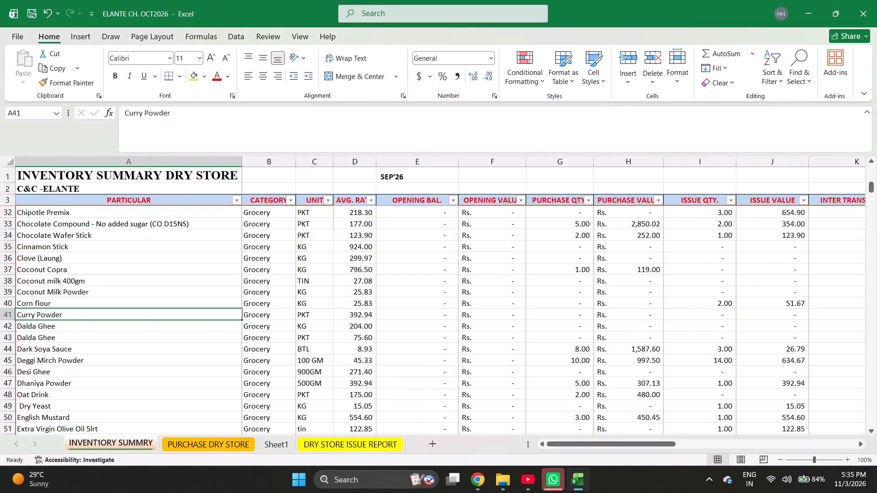
pyautogui.hotkey('ctrl', 'c')
pyautogui.hotkey('ctrl', 'pagedown')
pyautogui.press('Return')
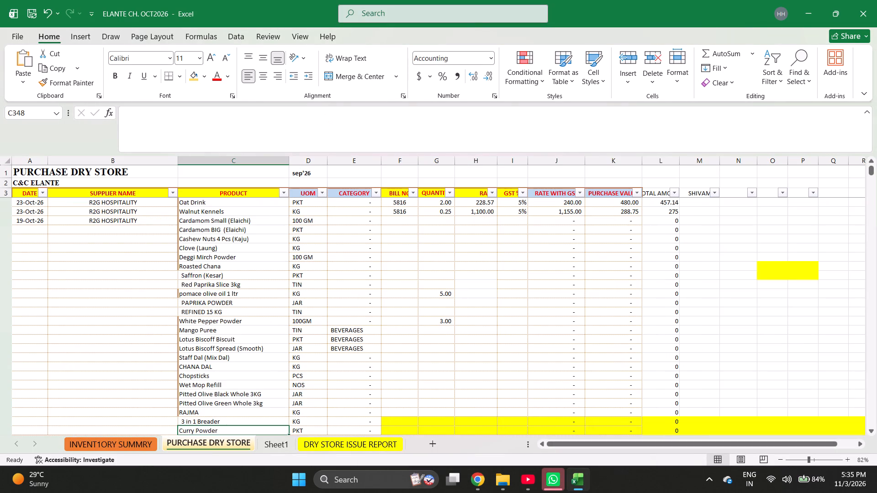
# Check the item count of the 19-Oct-26 bill by selecting its products from Cardamom Small (Elaichi) to Curry Powder.
pyautogui.press('Left')
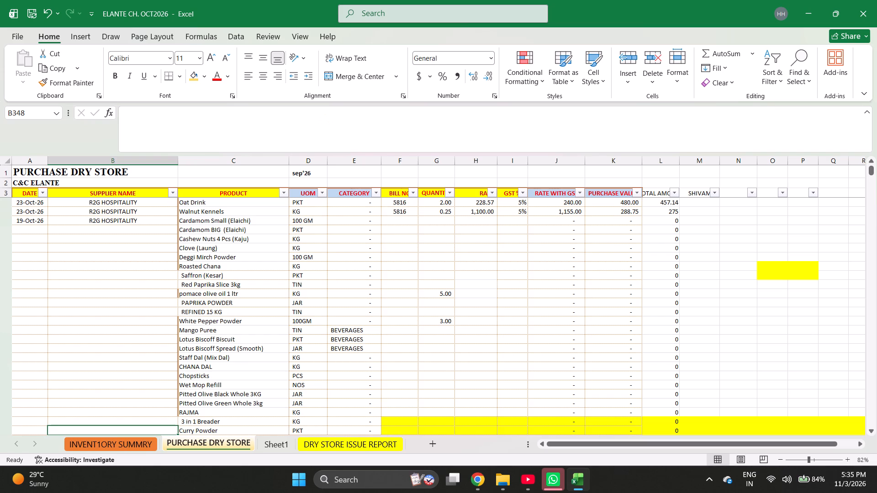
pyautogui.hotkey('ctrl', 'Up')
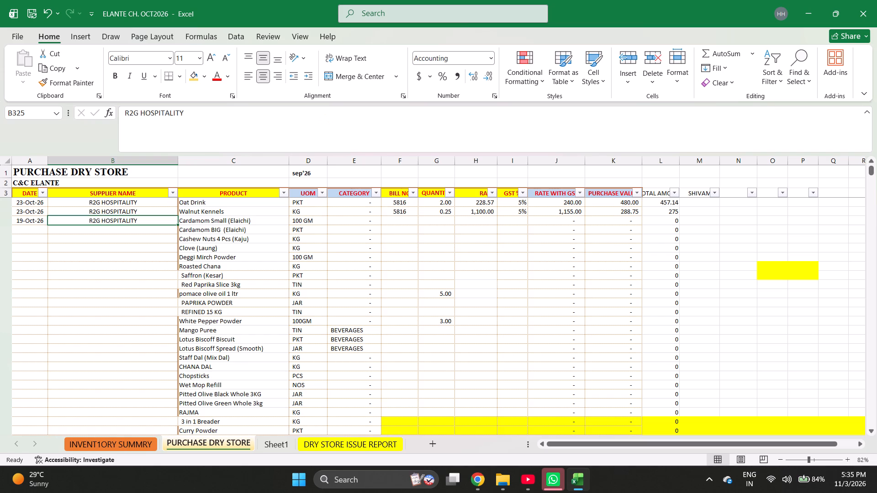
pyautogui.press('Right')
pyautogui.hotkey('ctrl', 'shift', 'Down')
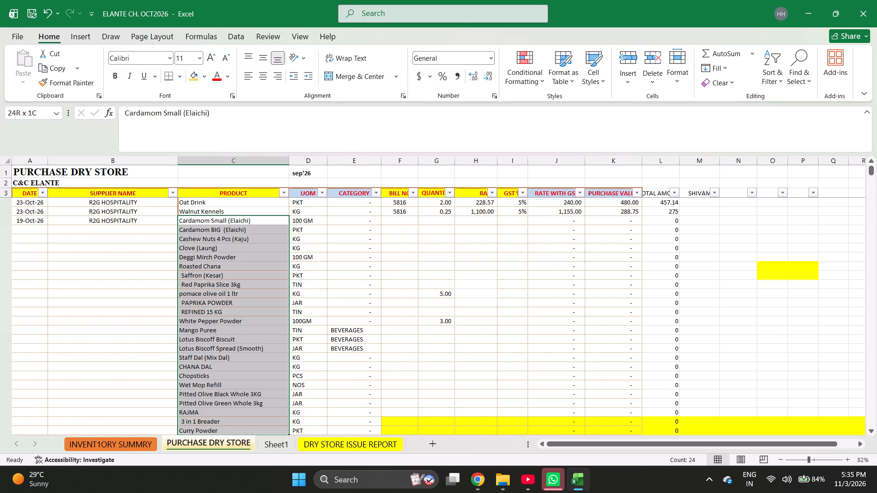
# Enter the 19-Oct-26 bill's quantities: 1 for Cardamom Small, 1 for Cardamom BIG, 2 for Cashew Nuts and 0.1 for Clove.
pyautogui.press('Right')
pyautogui.press('Right')
pyautogui.press('Right')
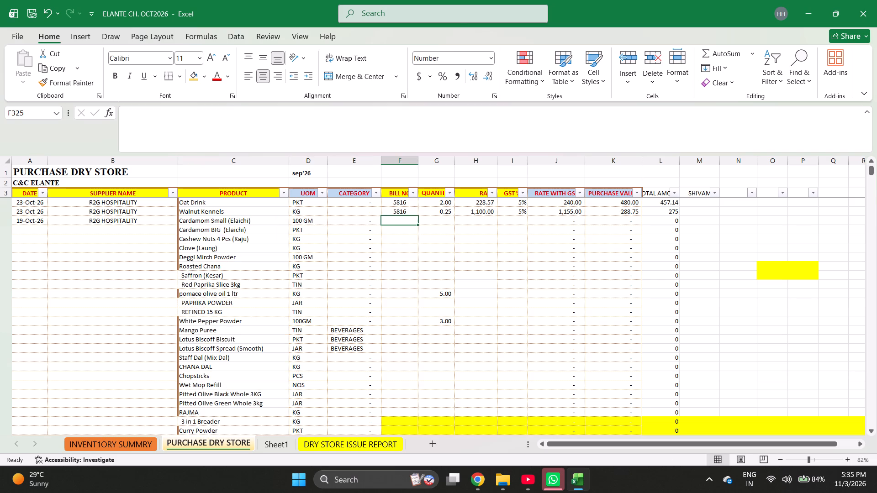
pyautogui.press('Right')
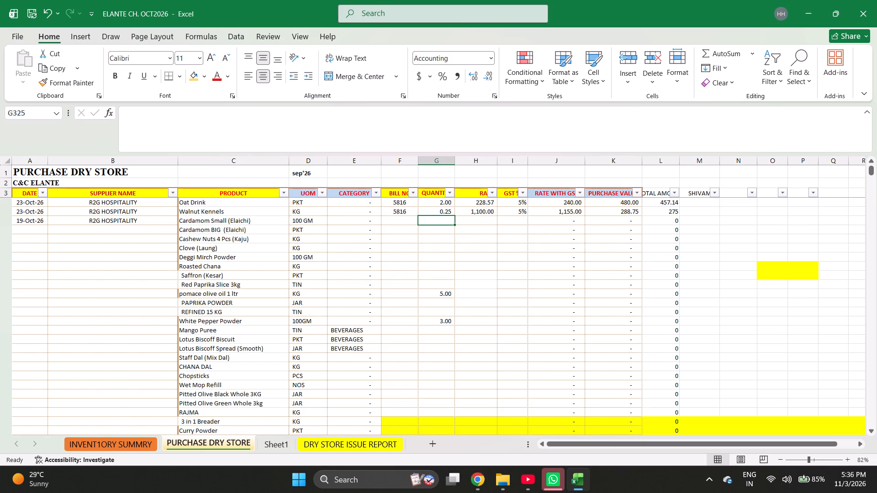
pyautogui.press('1')
pyautogui.press('Return')
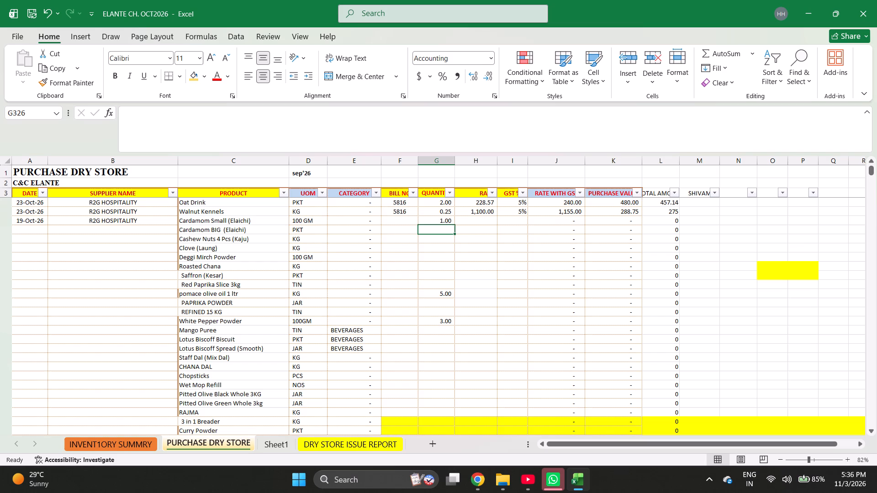
pyautogui.press('1')
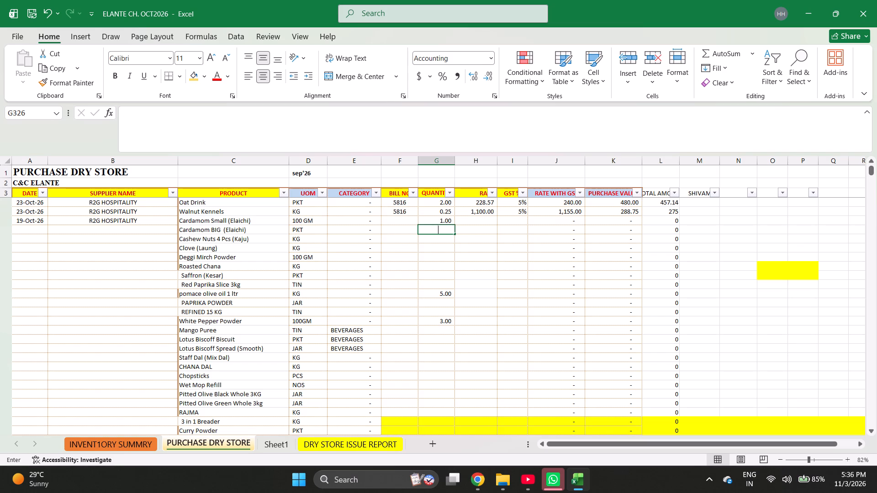
pyautogui.press('Return')
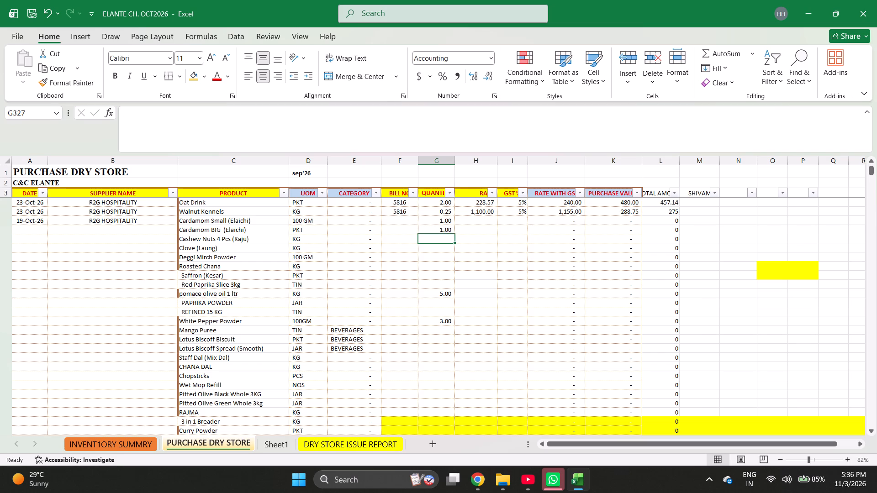
pyautogui.press('2')
pyautogui.press('Return')
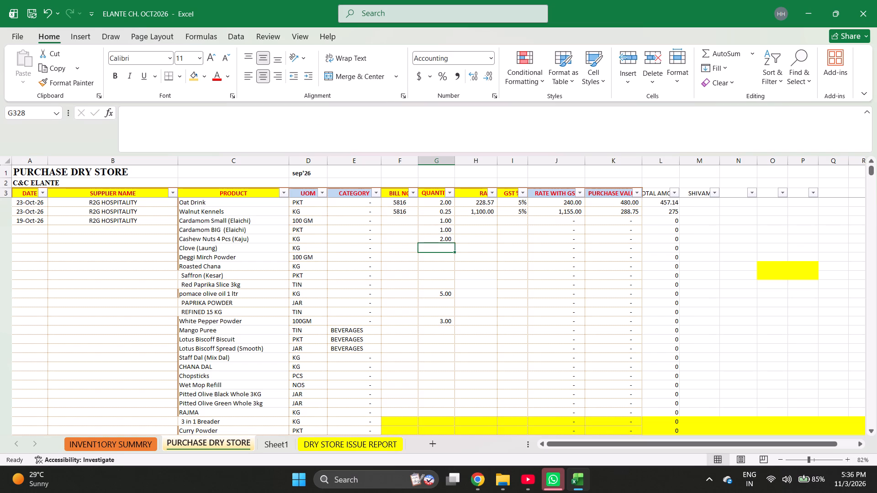
pyautogui.write('0.1')
pyautogui.press('Return')
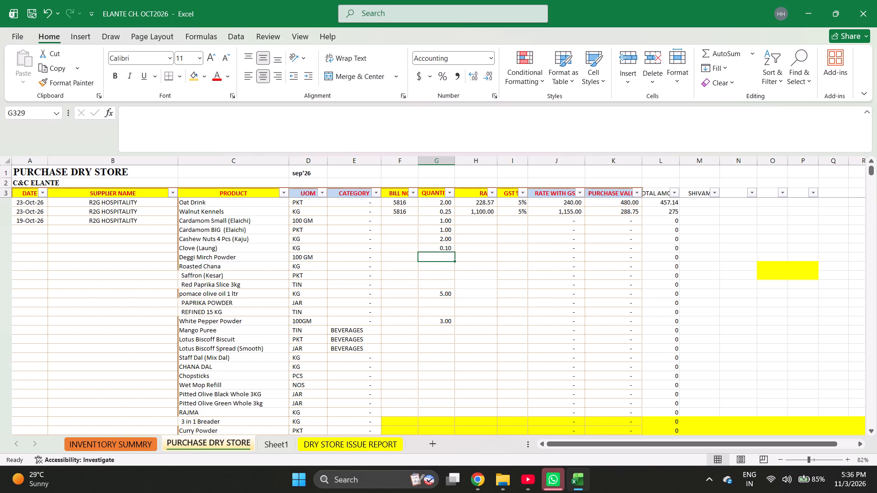
# Enter quantities of 10 for Deggi Mirch Powder and 1 each for Roasted Chana, Saffron and Red Paprika Slice 3kg.
pyautogui.write('10')
pyautogui.press('Return')
pyautogui.press('1')
pyautogui.press('Return')
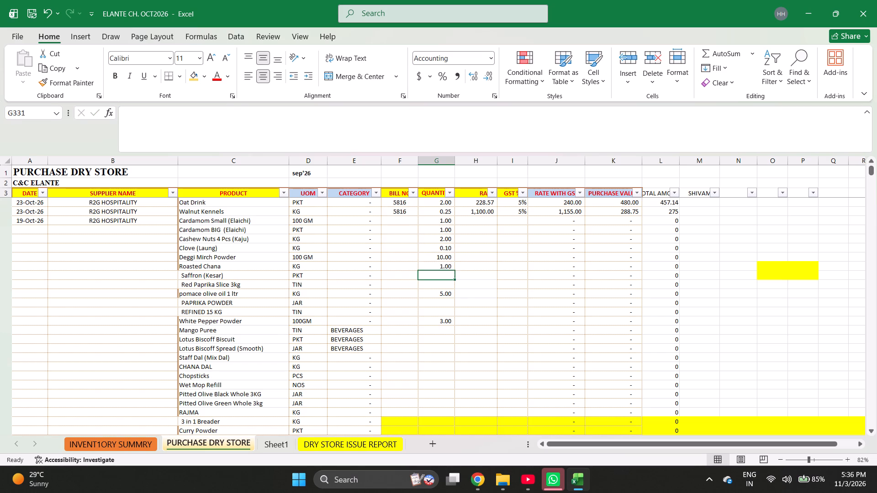
pyautogui.press('1')
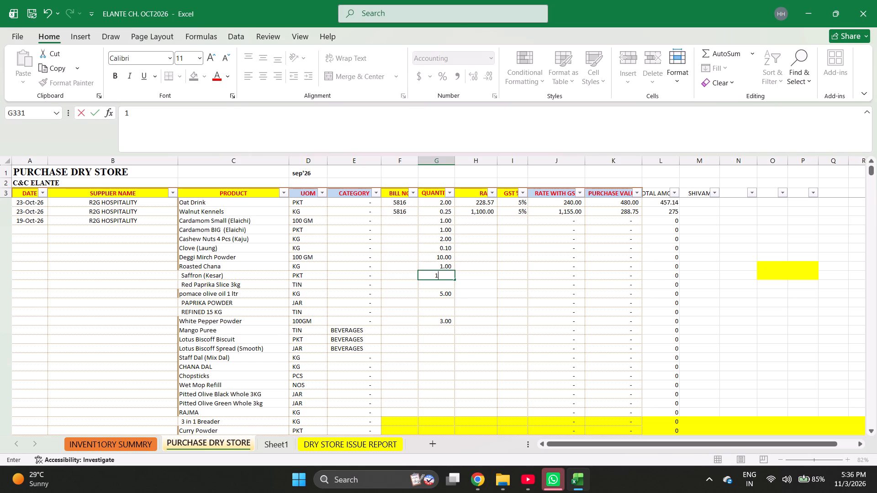
pyautogui.press('Return')
pyautogui.press('1')
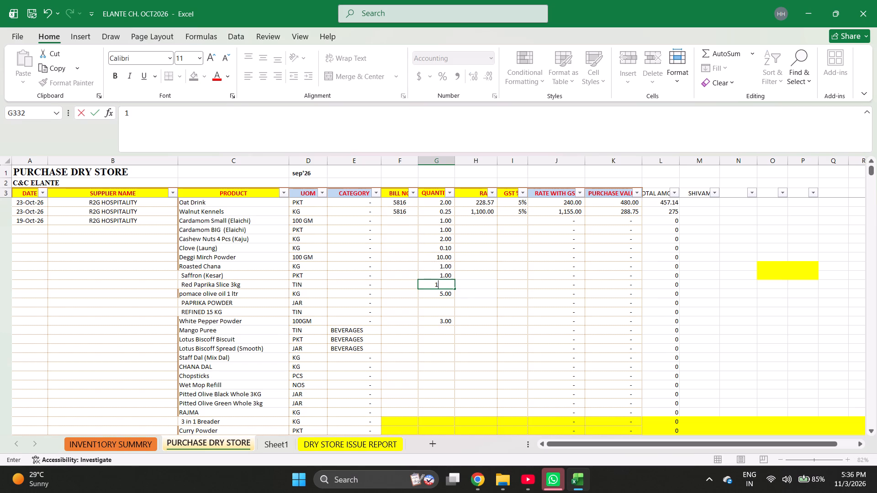
pyautogui.press('Return')
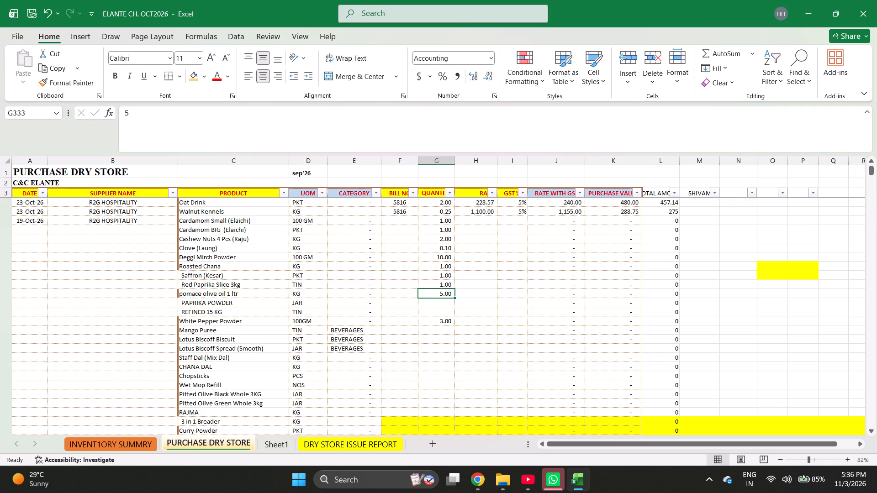
# Enter quantities of 5 for PAPRIKA POWDER, 2 for REFINED 15 KG and 1 for Mango Puree.
pyautogui.press('2')
pyautogui.press('Escape')
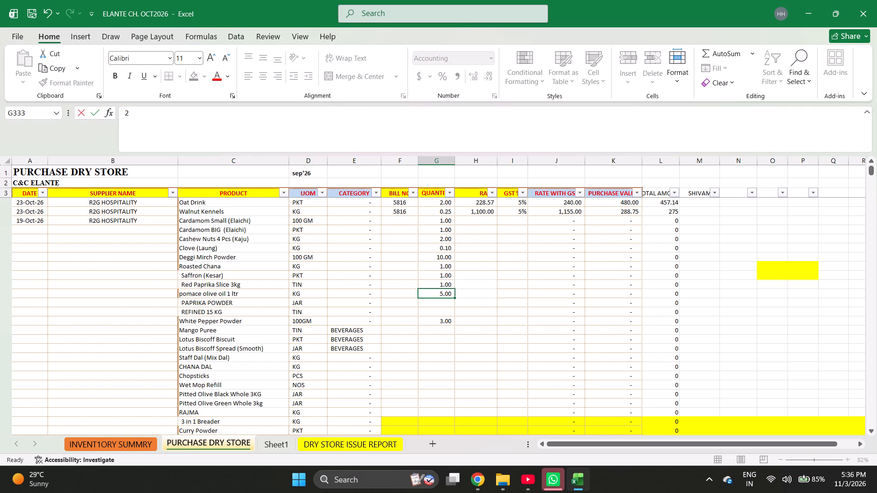
pyautogui.press('Return')
pyautogui.press('5')
pyautogui.press('Return')
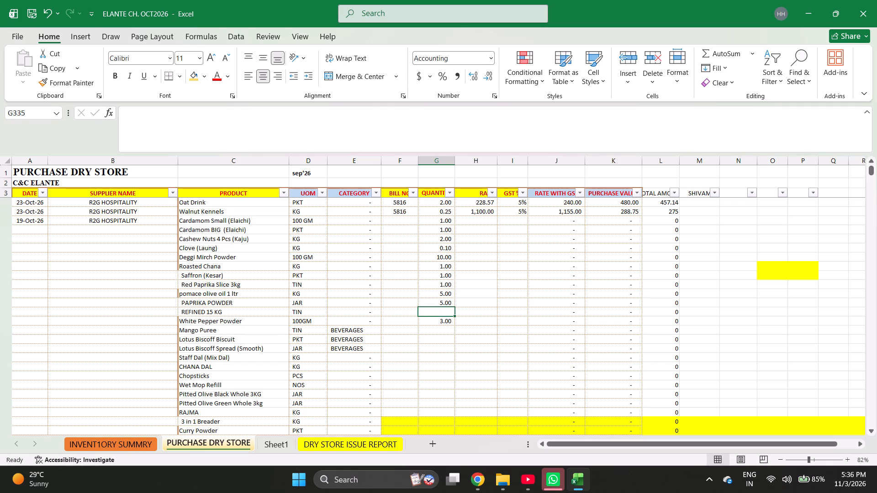
pyautogui.press('2')
pyautogui.press('Return')
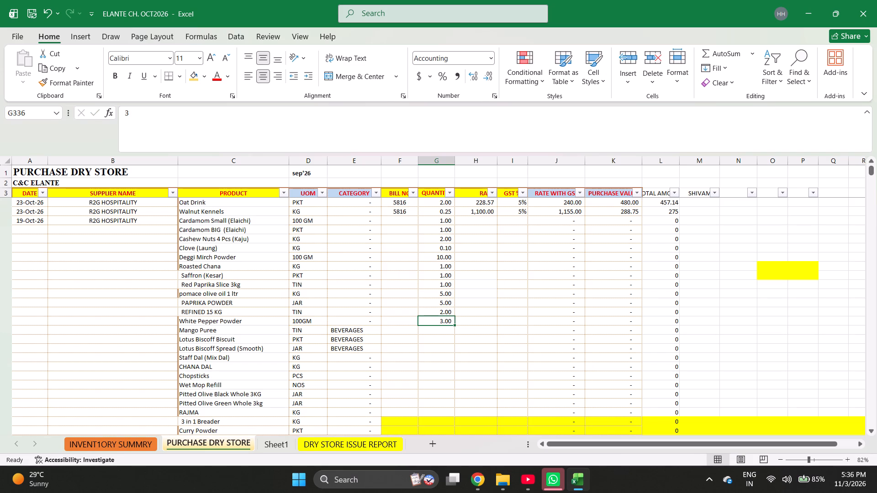
pyautogui.press('Return')
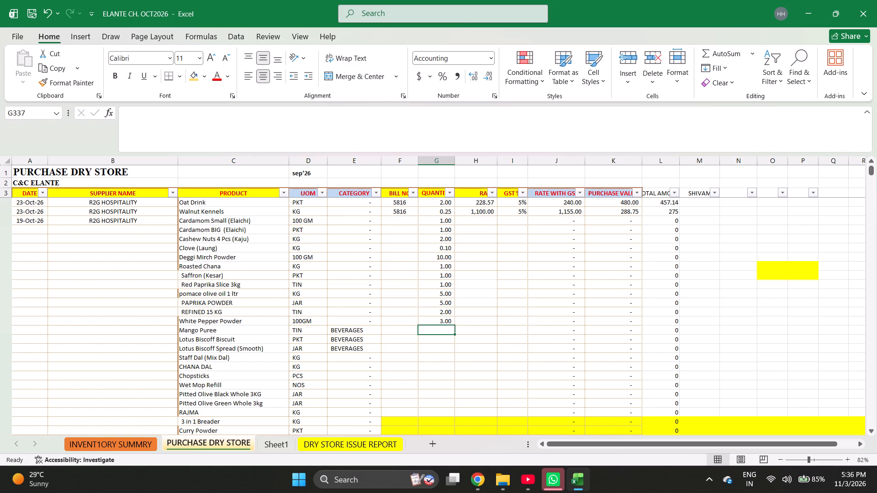
pyautogui.press('1')
pyautogui.press('Return')
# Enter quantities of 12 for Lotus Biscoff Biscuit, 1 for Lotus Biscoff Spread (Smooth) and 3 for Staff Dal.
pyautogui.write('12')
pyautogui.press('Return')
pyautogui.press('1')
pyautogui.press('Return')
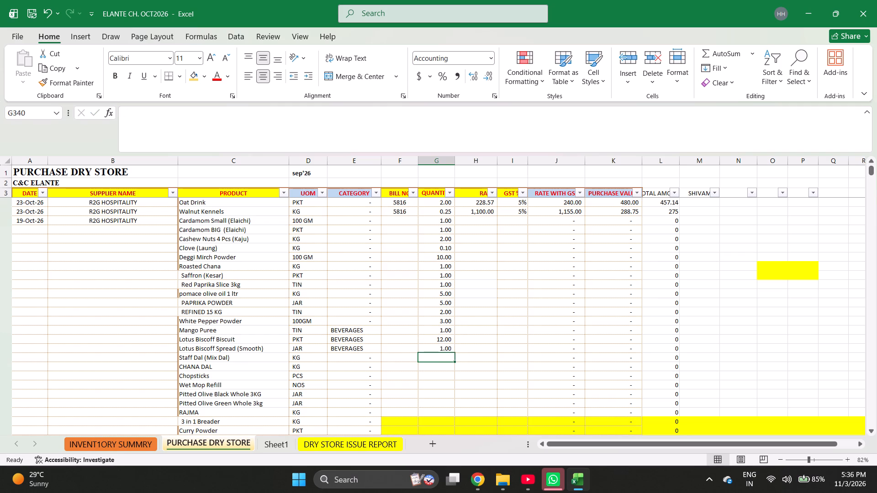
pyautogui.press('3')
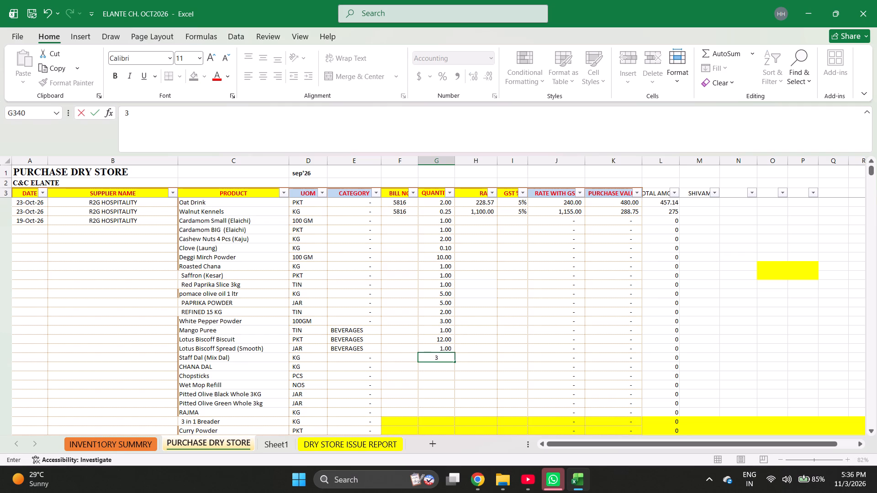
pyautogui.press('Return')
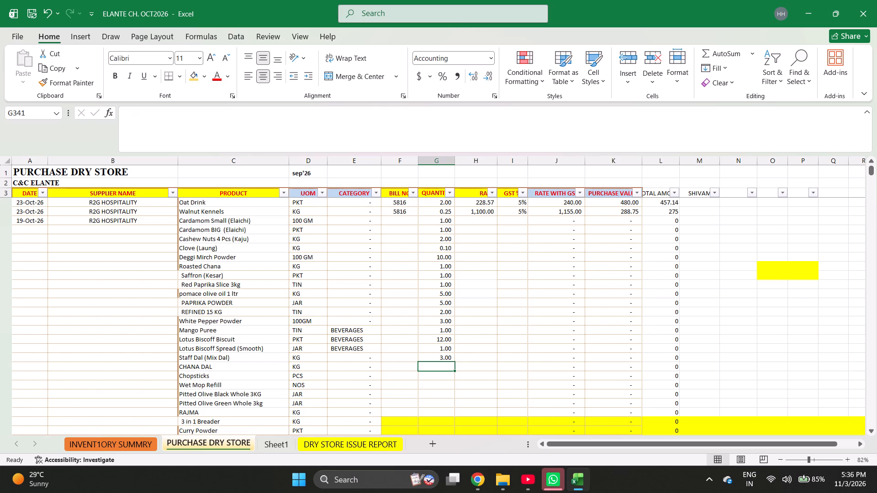
# Set the quantities to 1 for Lotus Biscoff Biscuit and 3 each for Lotus Biscoff Spread (Smooth), Staff Dal and CHANA DAL.
pyautogui.press('Up')
pyautogui.press('Up')
pyautogui.press('Up')
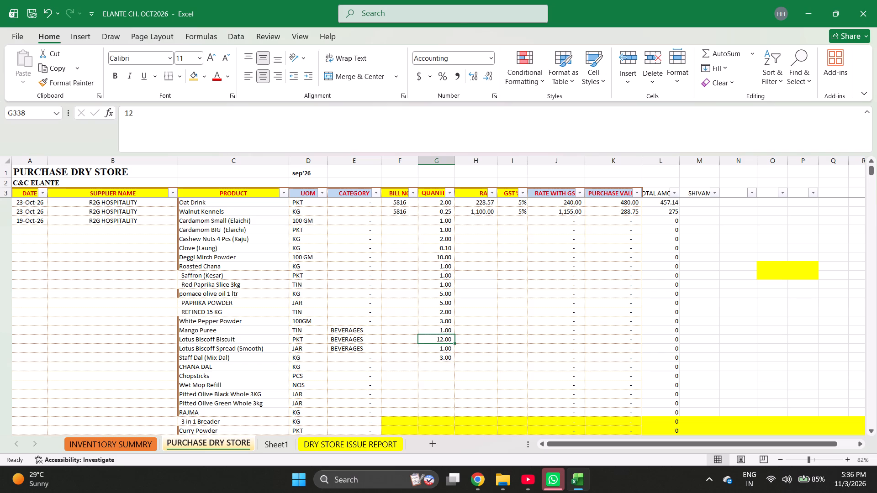
pyautogui.press('1')
pyautogui.press('Return')
pyautogui.press('3')
pyautogui.press('Return')
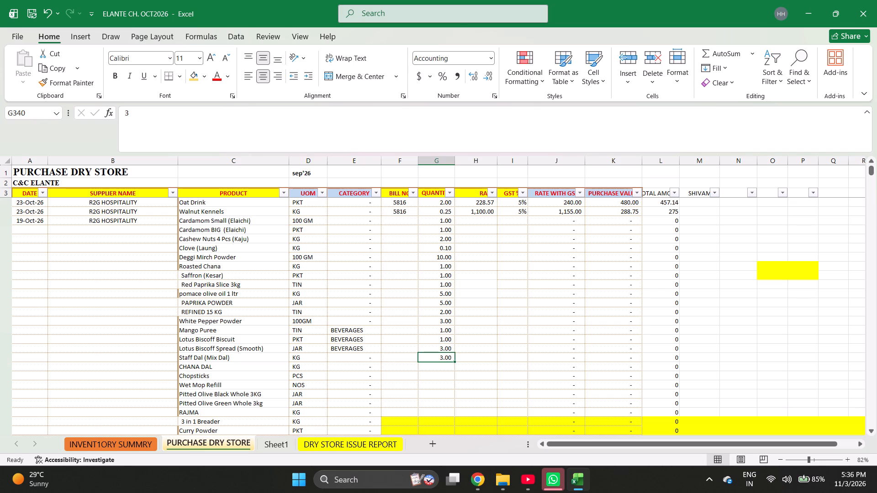
pyautogui.press('3')
pyautogui.press('Return')
pyautogui.press('3')
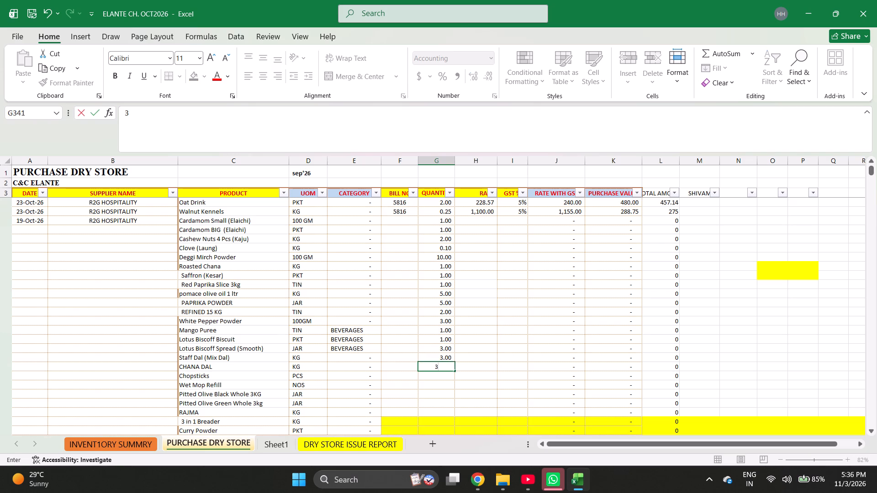
pyautogui.press('Return')
# Enter quantities of 1 each for Chopsticks, Wet Mop Refill and Pitted Olive Black, and 3 for Pitted Olive Green.
pyautogui.press('1')
pyautogui.press('Return')
pyautogui.press('1')
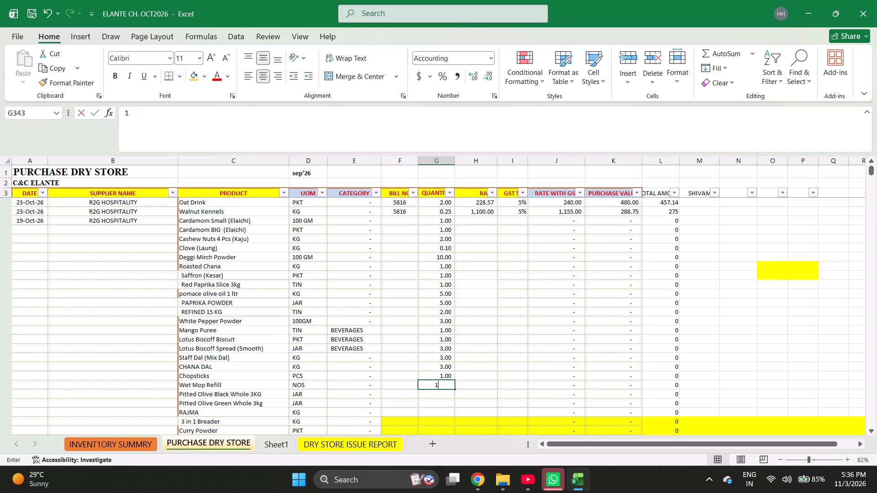
pyautogui.press('Return')
pyautogui.press('1')
pyautogui.press('Return')
pyautogui.press('3')
pyautogui.press('Return')
# Enter quantities of 1 for RAJMA, 5 for 3 in 1 Breader and 1 for Curry Powder.
pyautogui.press('1')
pyautogui.press('Return')
pyautogui.press('5')
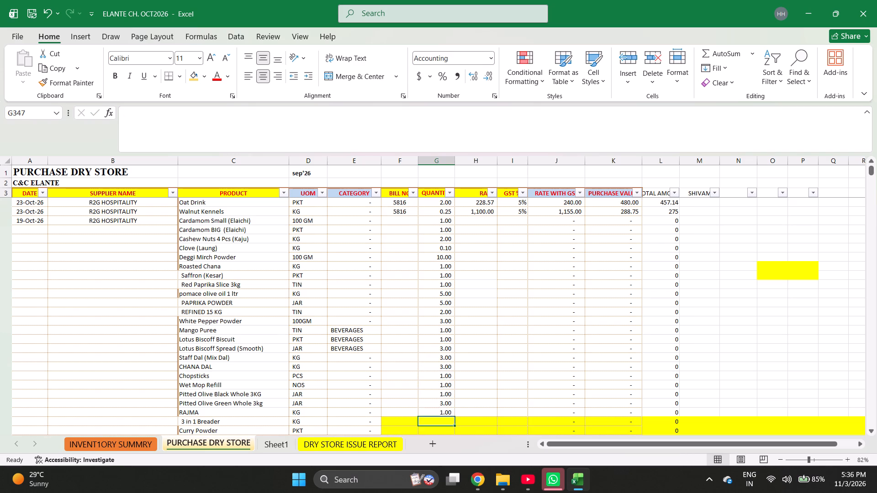
pyautogui.press('Return')
pyautogui.press('1')
pyautogui.press('Return')
# Enter the 19-Oct-26 bill's rates for the first products: 330 for Cardamom Small, 185 for Cardamom BIG and 800 for Cashew Nuts.
pyautogui.press('Right')
pyautogui.press('Up')
pyautogui.press('Up')
pyautogui.press('Up')
pyautogui.press('Up')
pyautogui.press('Up')
pyautogui.press('Up')
pyautogui.press('Up')
pyautogui.press('Up')
pyautogui.press('Up')
pyautogui.press('Up')
pyautogui.press('Up')
pyautogui.press('Up')
pyautogui.press('Up')
pyautogui.press('Up')
pyautogui.press('Up')
pyautogui.press('Up')
pyautogui.press('Up')
pyautogui.press('Up')
pyautogui.press('Up')
pyautogui.press('Up')
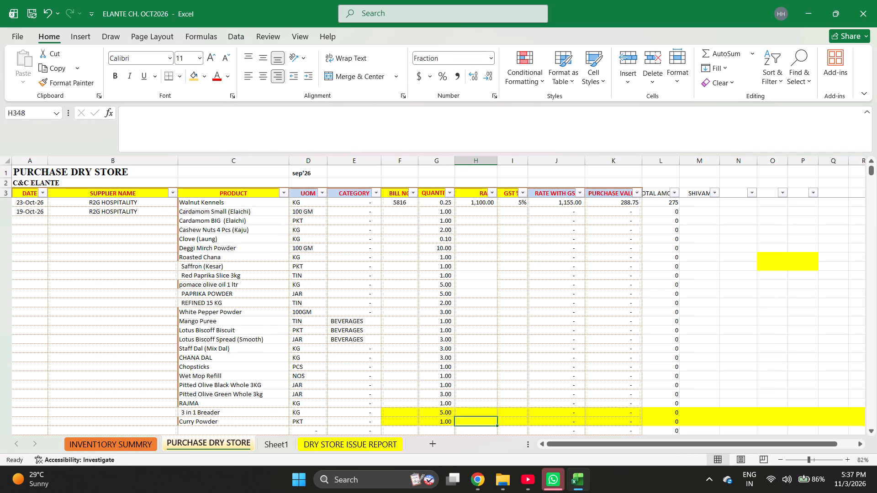
pyautogui.press('Up')
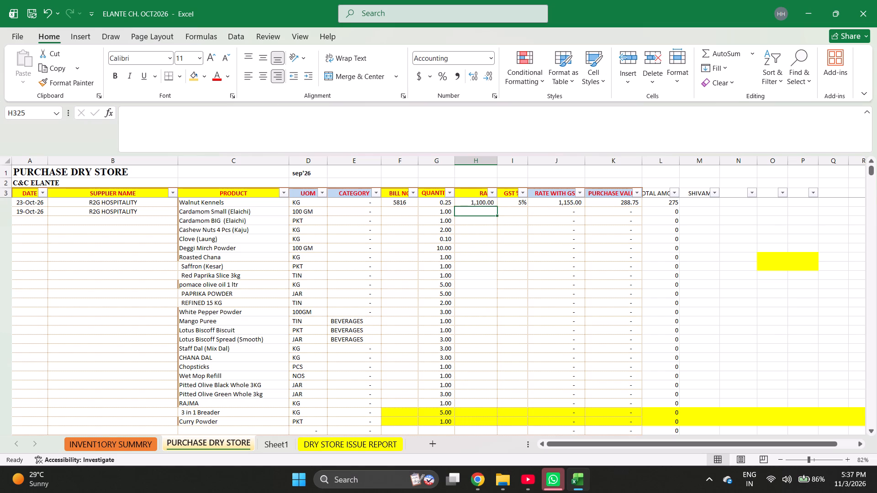
pyautogui.write('330')
pyautogui.press('Return')
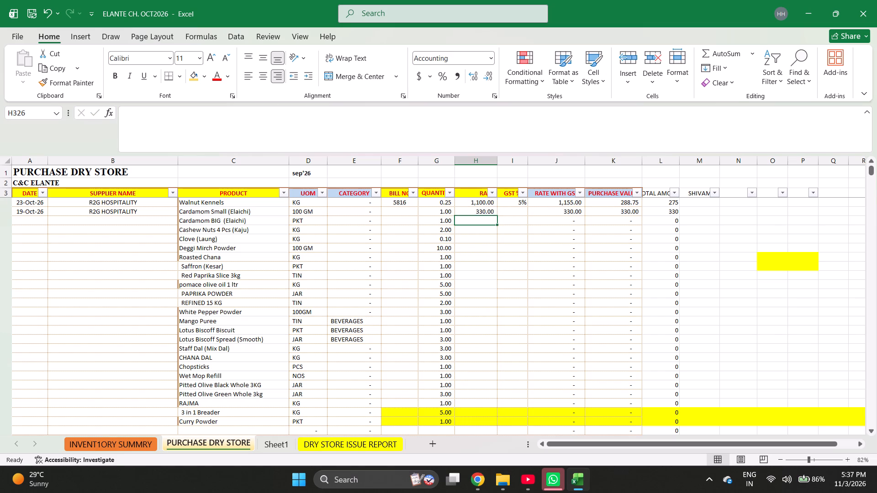
pyautogui.write('185')
pyautogui.press('Return')
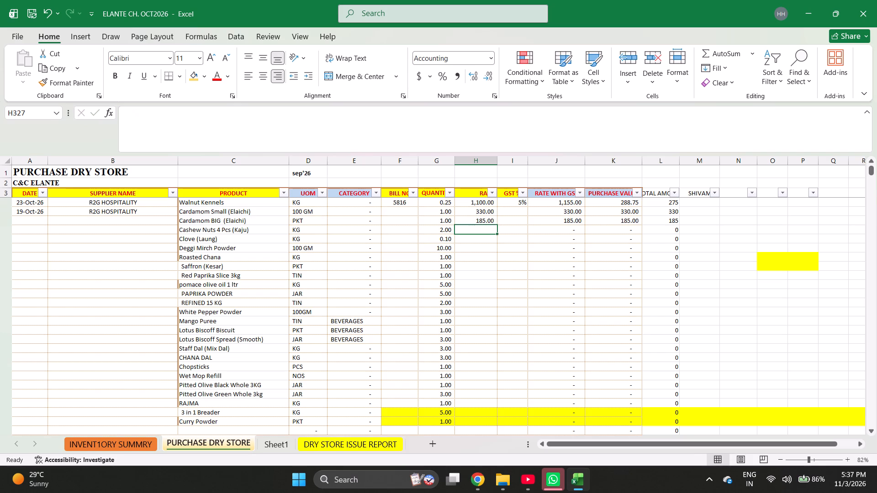
pyautogui.write('800')
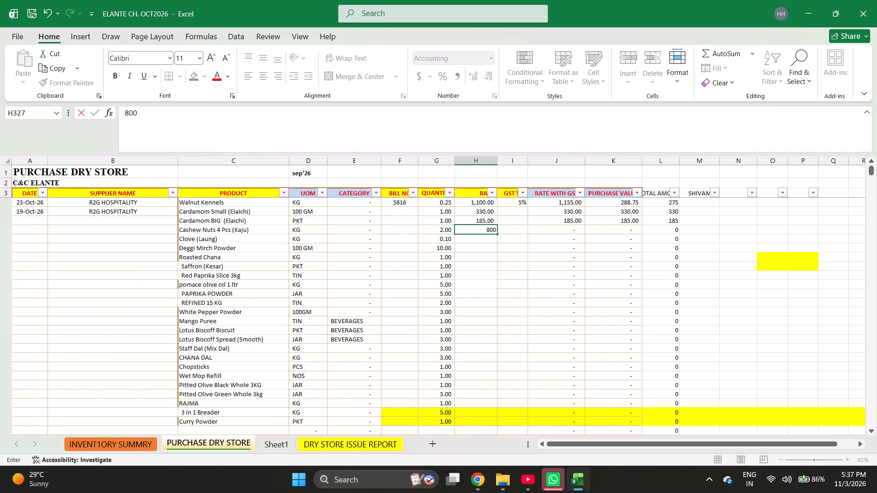
pyautogui.press('Return')
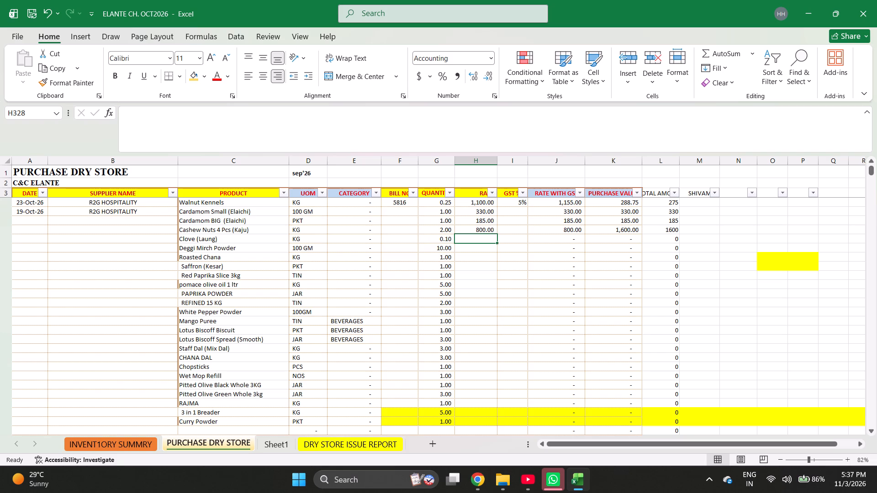
# Enter rates of 950 for Clove, 95 for Deggi Mirch Powder and 130 for Roasted Chana.
pyautogui.write('950')
pyautogui.press('Return')
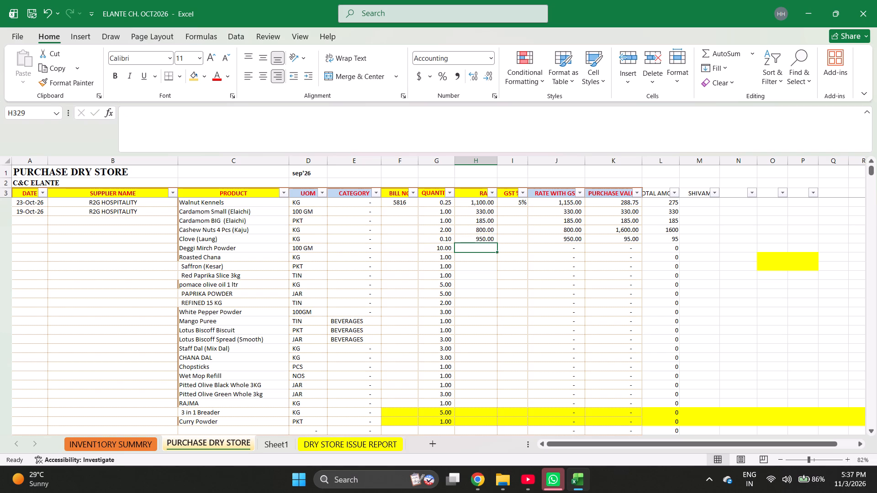
pyautogui.write('95')
pyautogui.press('Return')
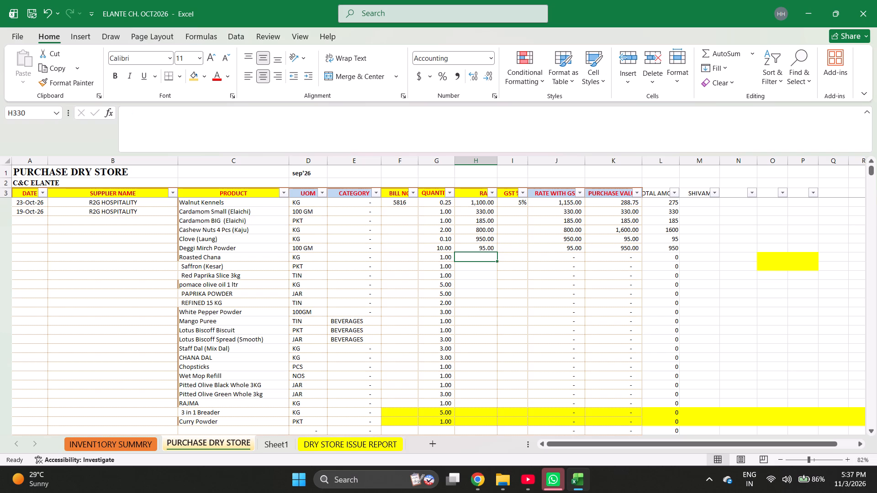
pyautogui.write('130')
pyautogui.press('Return')
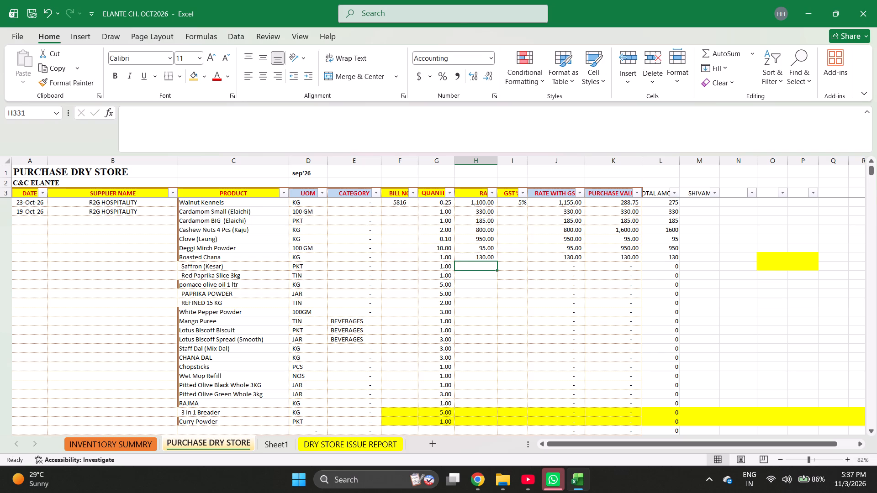
# Enter rates of 295 for Saffron, 315 for Red Paprika Slice 3kg, =2000/5 for pomace olive oil and 345 for PAPRIKA POWDER.
pyautogui.write('295')
pyautogui.press('Return')
pyautogui.write('315')
pyautogui.press('Return')
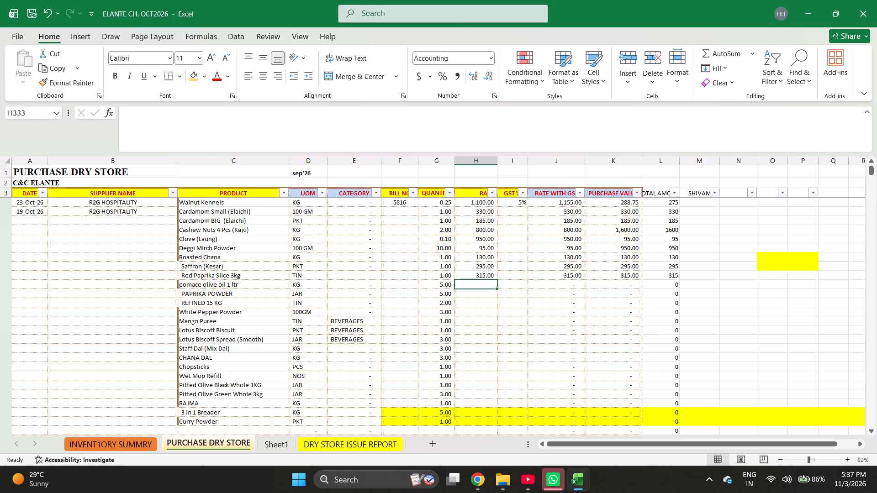
pyautogui.press('=')
pyautogui.write('2000/5')
pyautogui.press('Return')
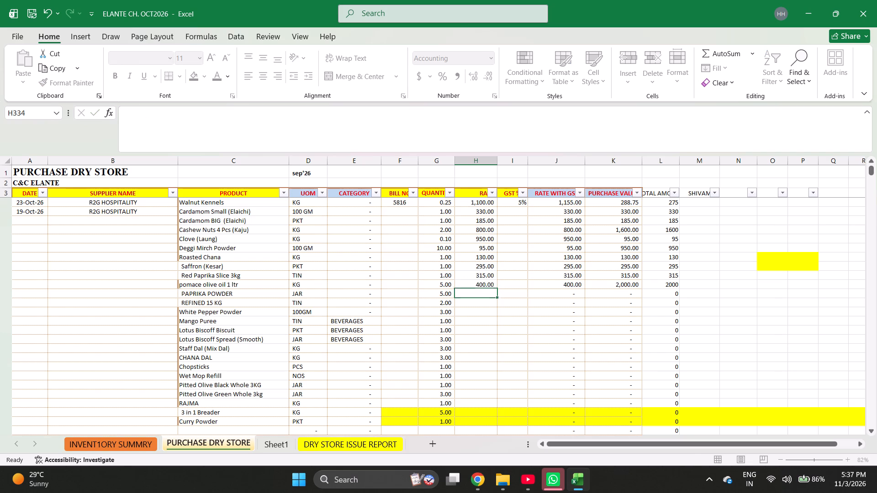
pyautogui.write('345')
pyautogui.press('Return')
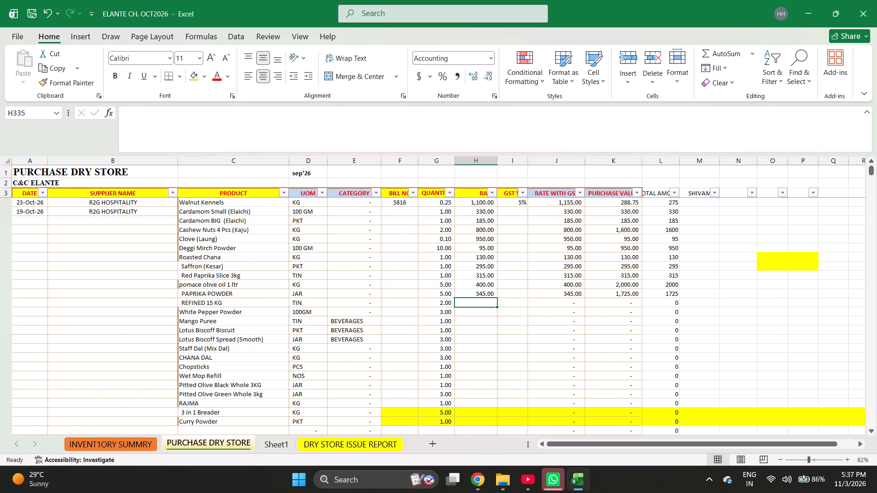
# Enter a rate of 2380 for REFINED 15 KG.
pyautogui.write('2380')
pyautogui.press('Return')
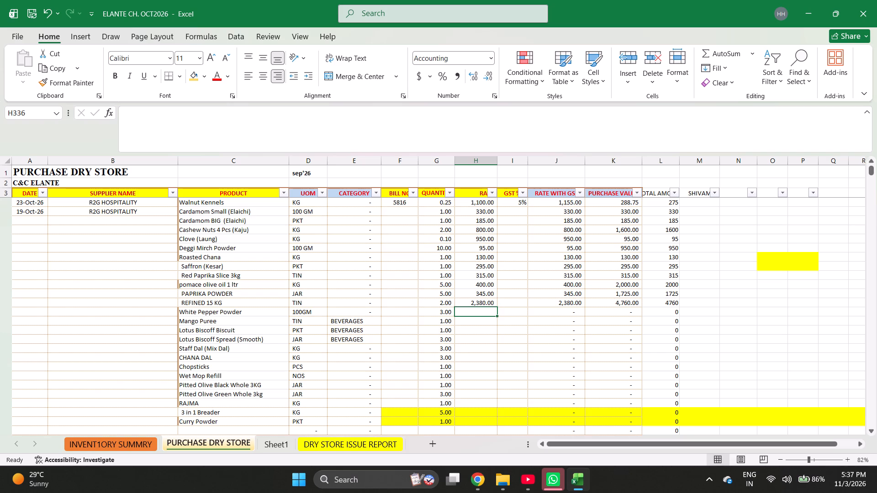
# Search the inventory summary sheet for REF and copy Refined Oil (Soya) 13kg over the REFINED 15 KG product name in the purchase sheet.
pyautogui.hotkey('ctrl', 'pageup')
pyautogui.hotkey('ctrl', 'f')
pyautogui.write('REF')
pyautogui.press('Return')
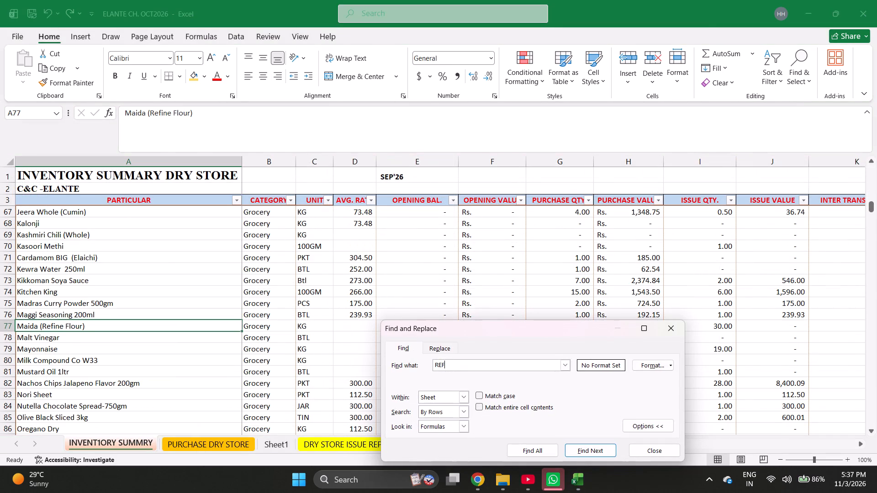
pyautogui.press('Return')
pyautogui.press('Escape')
pyautogui.hotkey('ctrl', 'c')
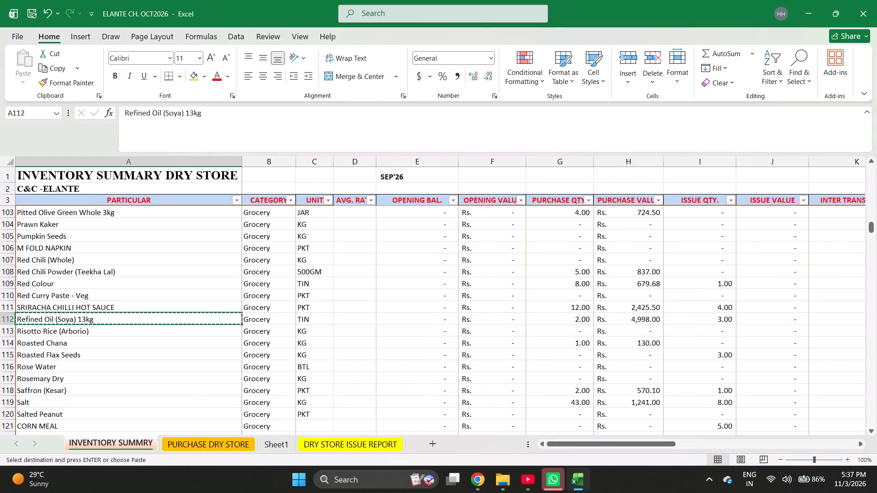
pyautogui.hotkey('ctrl', 'pagedown')
pyautogui.press('Left')
pyautogui.press('Left')
pyautogui.press('Left')
pyautogui.press('Left')
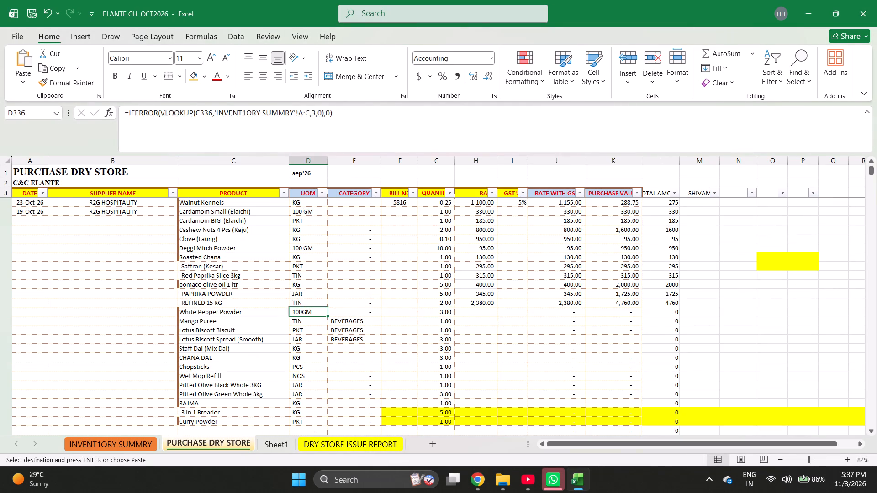
pyautogui.press('Left')
pyautogui.press('Up')
pyautogui.press('Return')
# Enter the rate for White Pepper Powder as =555/3.
pyautogui.press('Right')
pyautogui.press('Right')
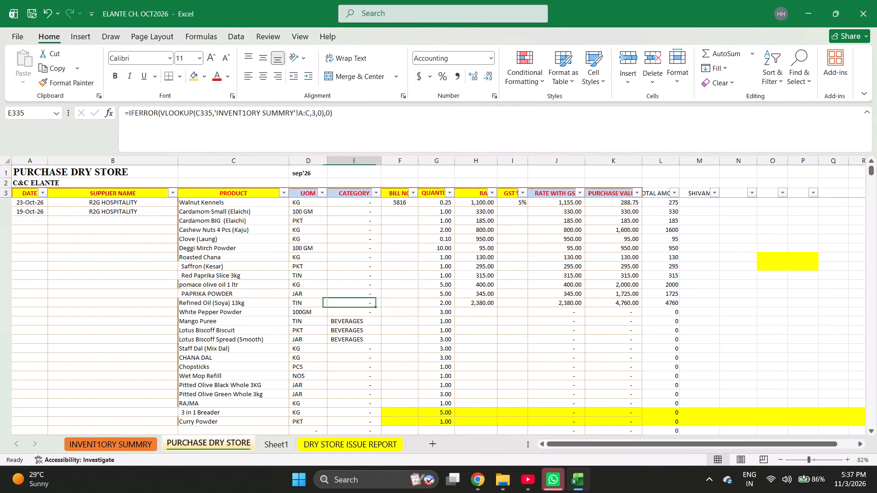
pyautogui.press('Right')
pyautogui.press('Right')
pyautogui.press('Down')
pyautogui.press('Right')
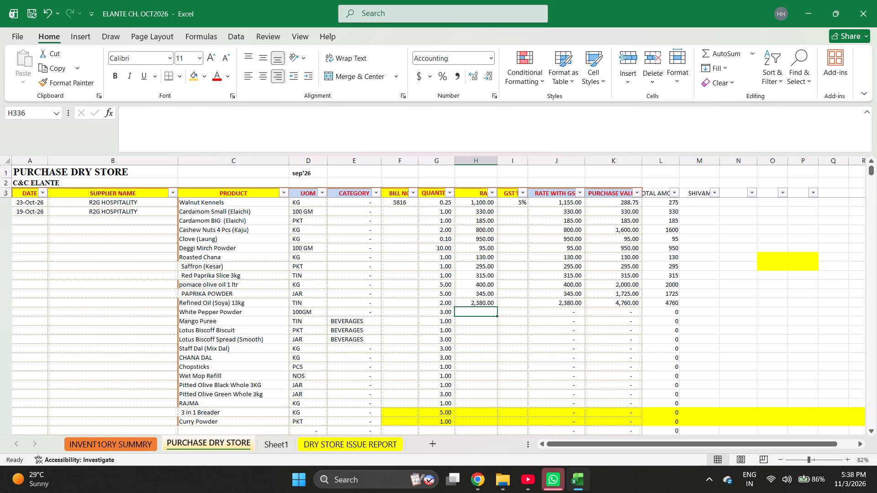
pyautogui.press('=')
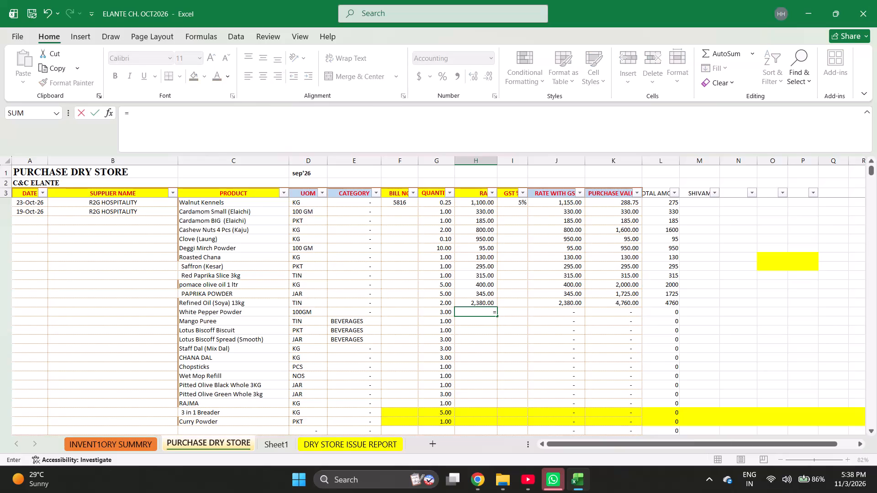
pyautogui.write('555/3')
pyautogui.press('Return')
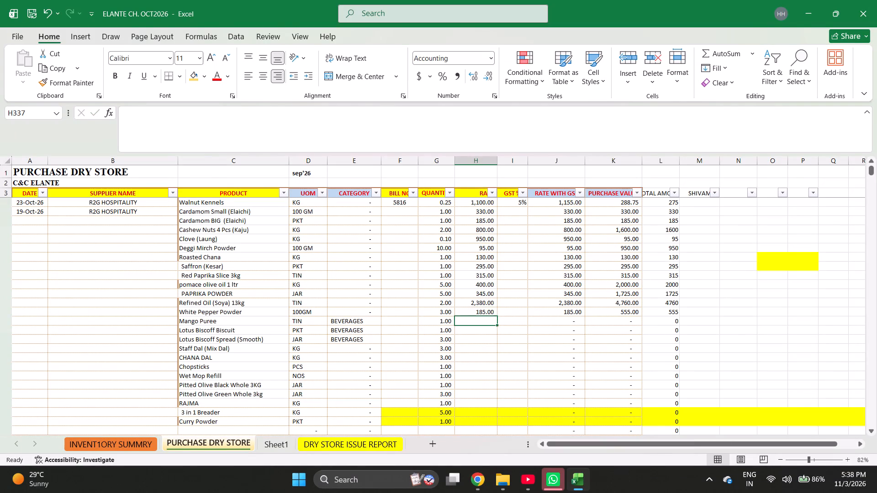
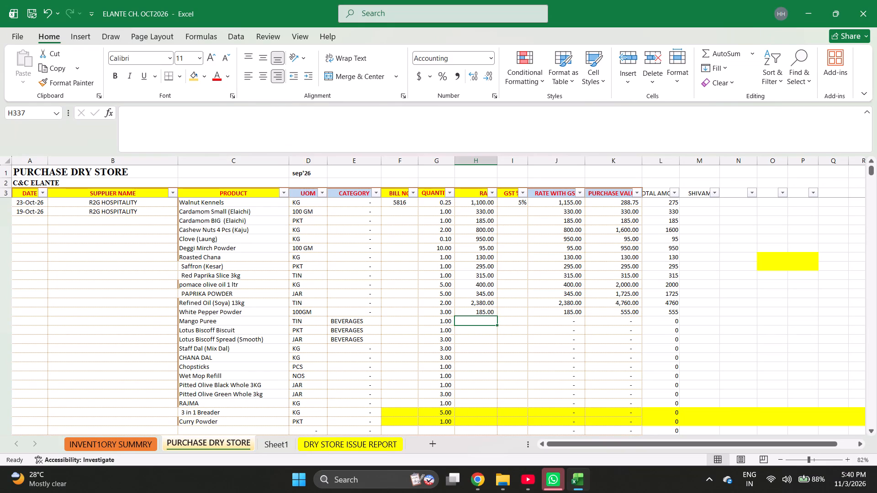
# Enter rates of 210 for Mango Puree, 170 for Lotus Biscoff Biscuit, 265 for Lotus Biscoff Spread (Smooth) and 490 for Staff Dal (Mix Dal).
pyautogui.press('Up')
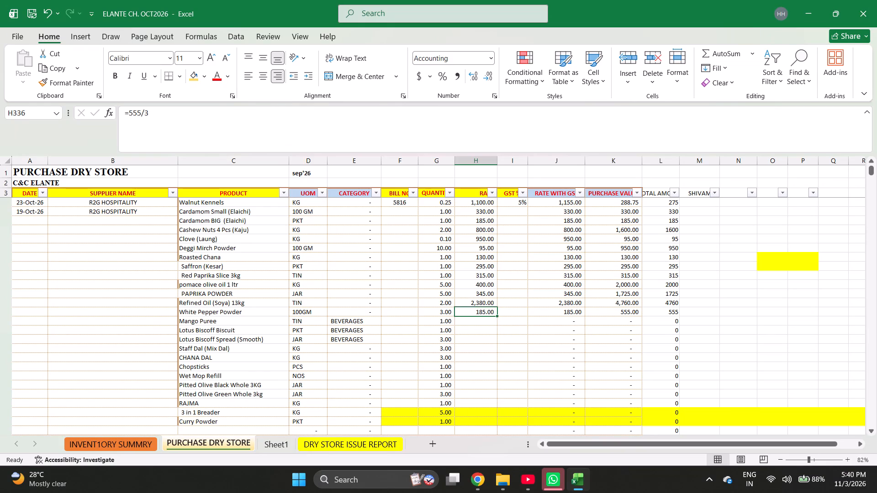
pyautogui.press('Down')
pyautogui.write('210')
pyautogui.press('Return')
pyautogui.write('170')
pyautogui.press('Return')
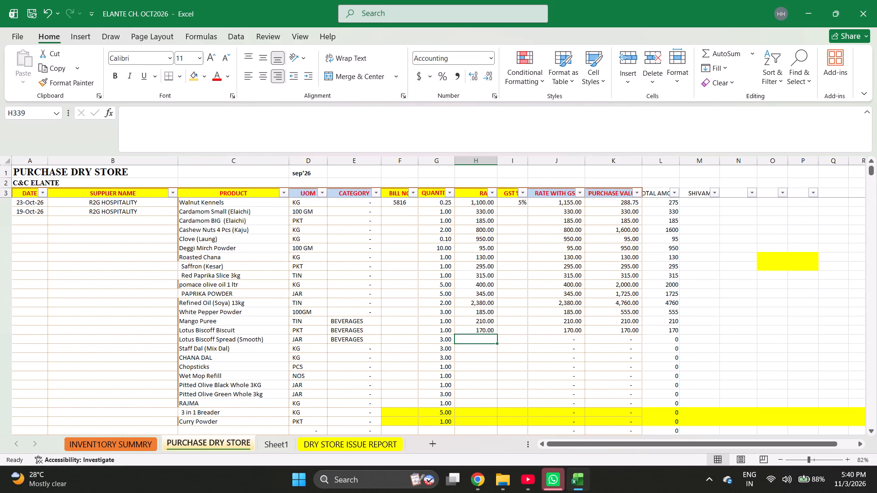
pyautogui.write('265')
pyautogui.press('Return')
pyautogui.write('490')
pyautogui.press('Return')
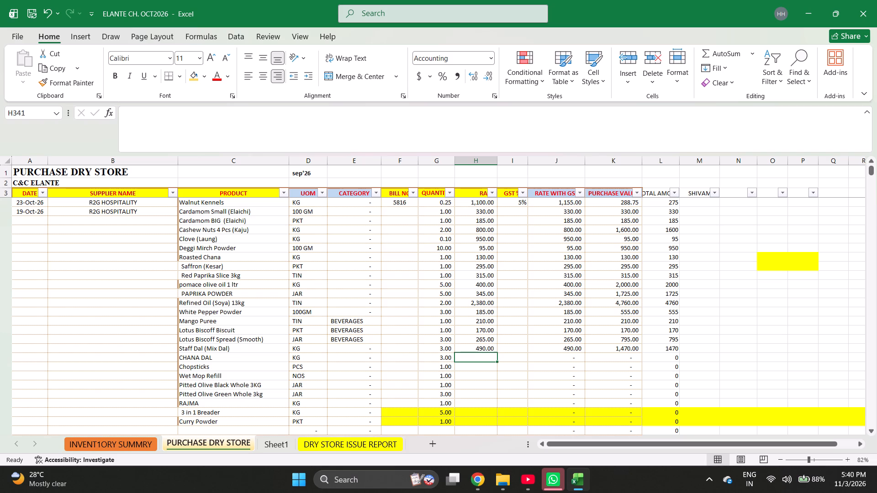
# Enter rates of 115 for CHANA DAL, 85 for Chopsticks and 210 for Wet Mop Refill.
pyautogui.write('115')
pyautogui.press('Return')
pyautogui.write('85')
pyautogui.press('Return')
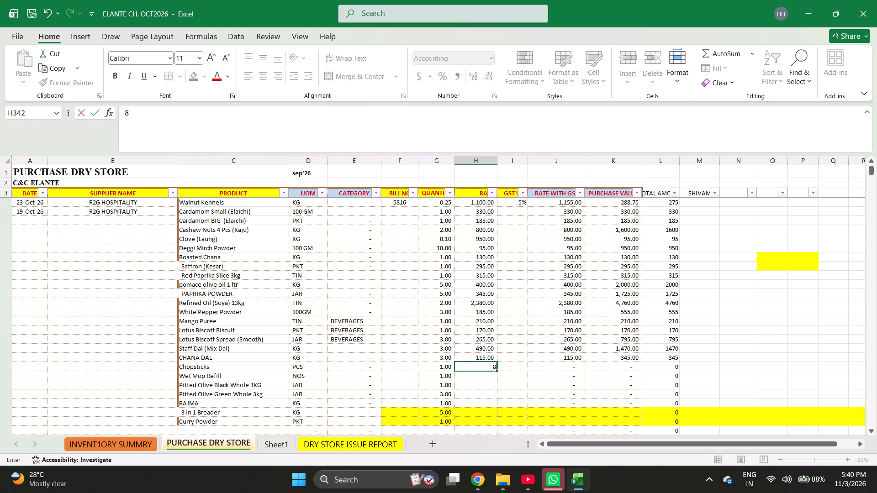
pyautogui.write('210')
pyautogui.press('Return')
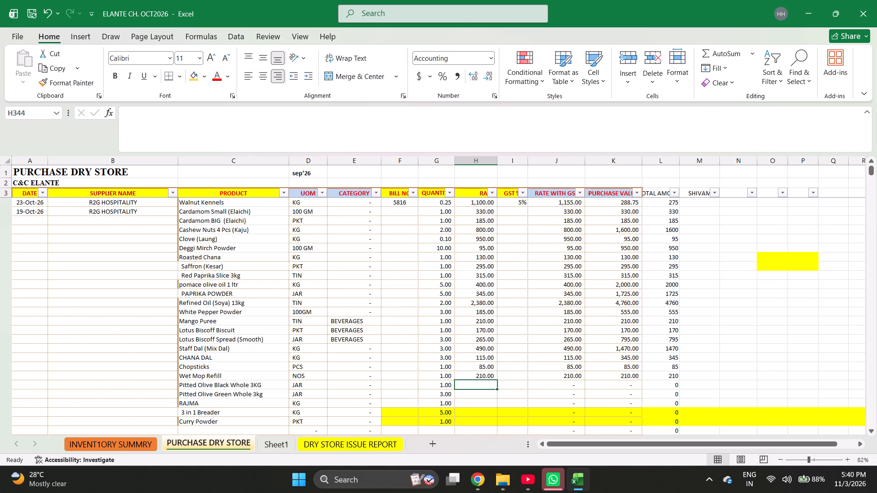
# Enter rates of 85 for Pitted Olive Black Whole 3KG, 665 for Pitted Olive Green Whole 3kg and 665 for RAJMA.
pyautogui.write('85')
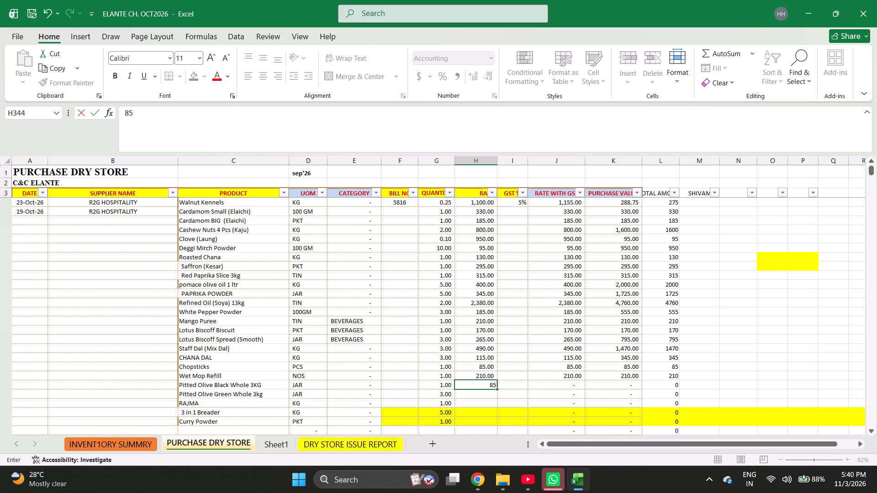
pyautogui.press('Return')
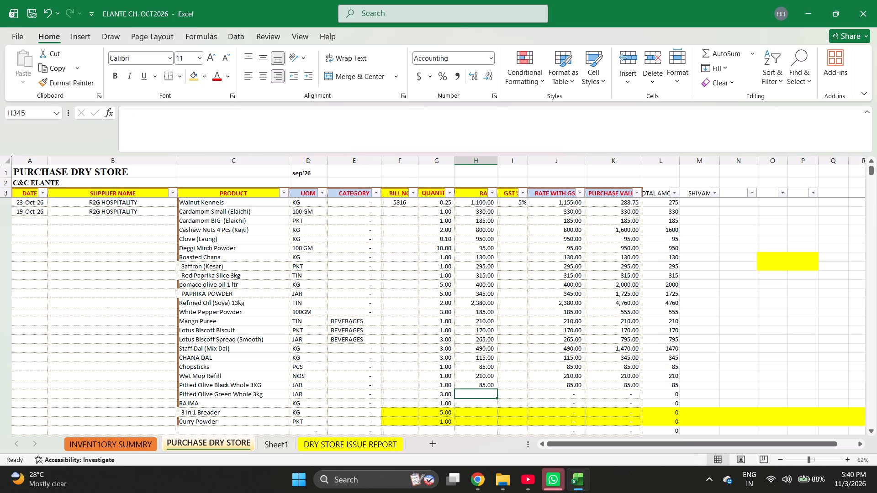
pyautogui.write('210')
pyautogui.press('Return')
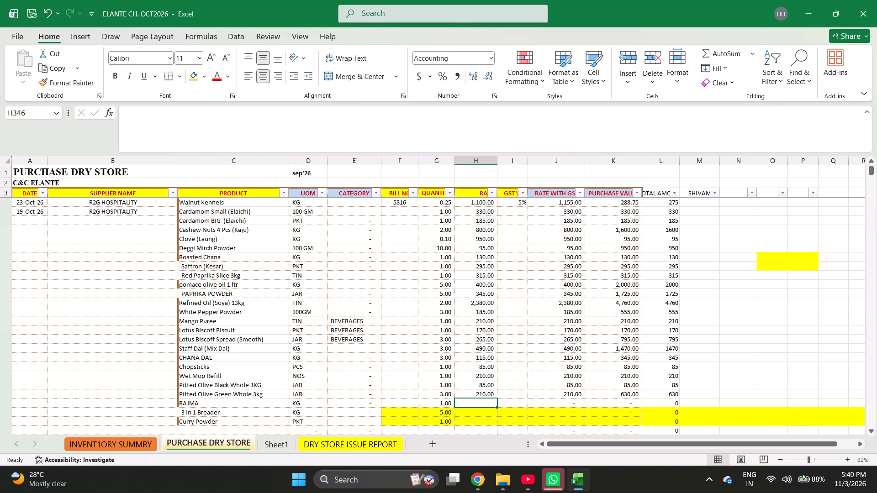
pyautogui.press('Up')
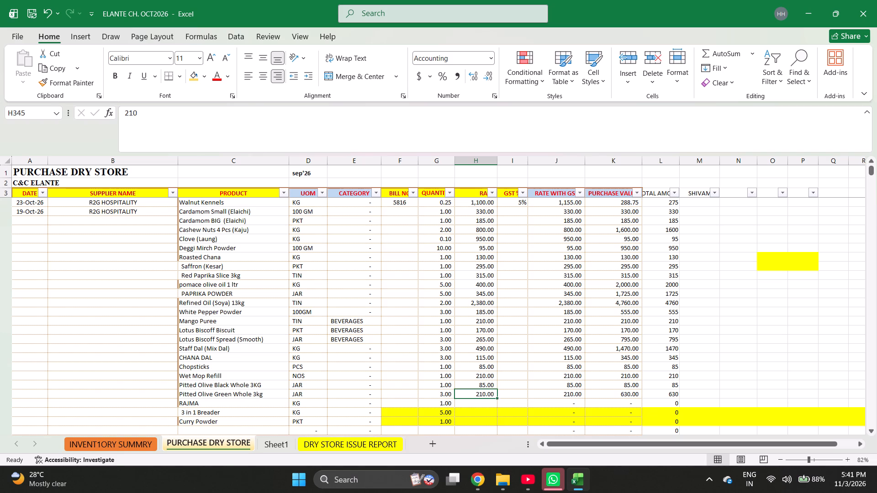
pyautogui.write('665')
pyautogui.press('Return')
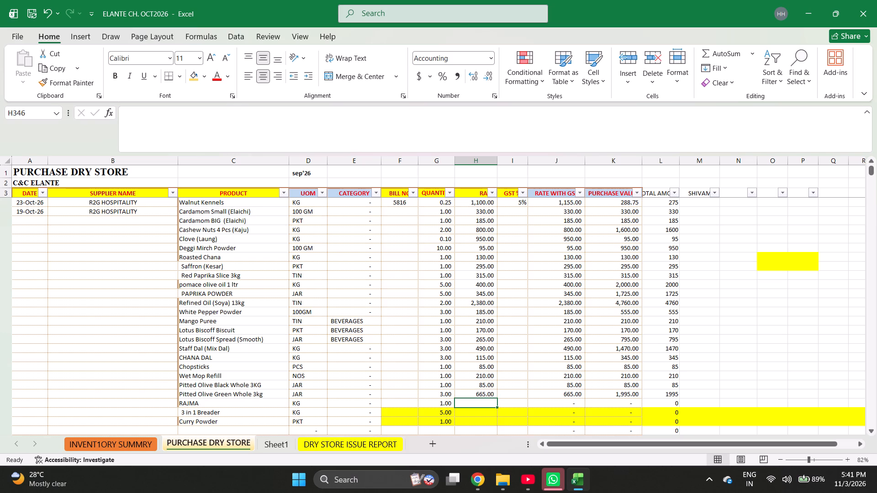
pyautogui.write('665')
pyautogui.press('Return')
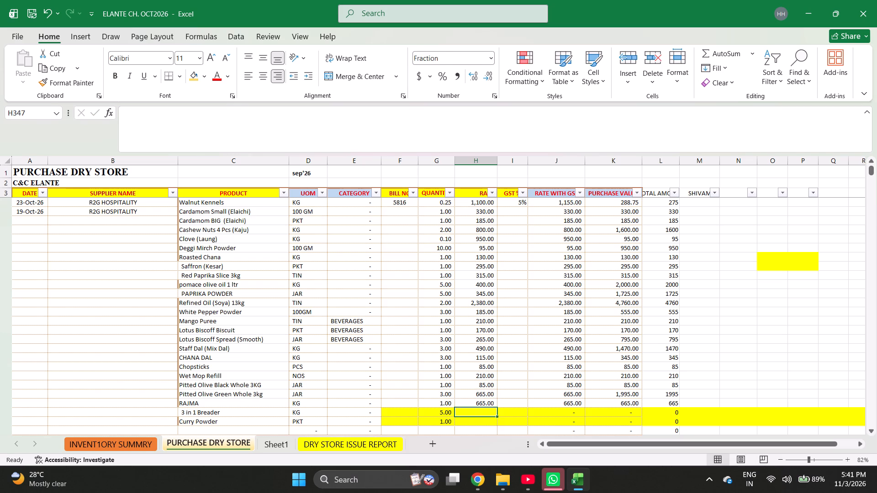
# Check the entered rates against their product rows, from RAJMA back up to Refined Oil (Soya) 13kg and down to Lotus Biscoff Spread.
pyautogui.press('Up')
pyautogui.press('Up')
pyautogui.press('Up')
pyautogui.press('Up')
pyautogui.press('Up')
pyautogui.press('Up')
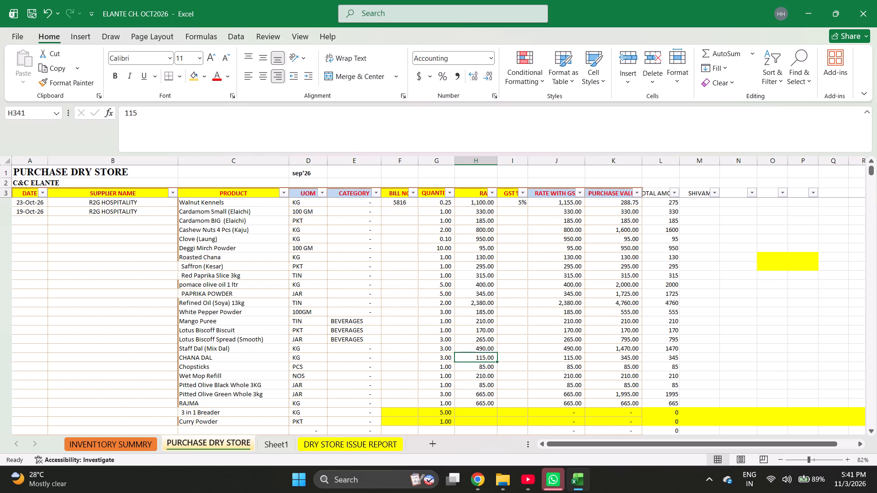
pyautogui.hotkey('shift', 'space')
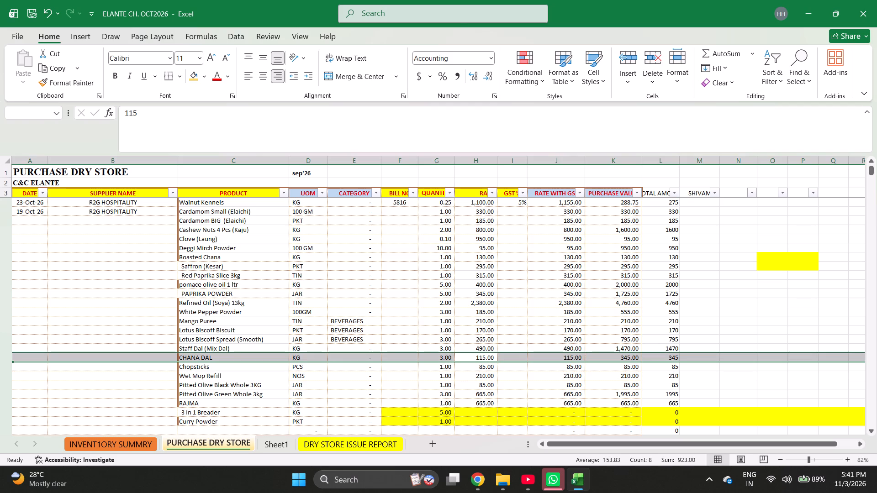
pyautogui.press('Up')
pyautogui.press('Up')
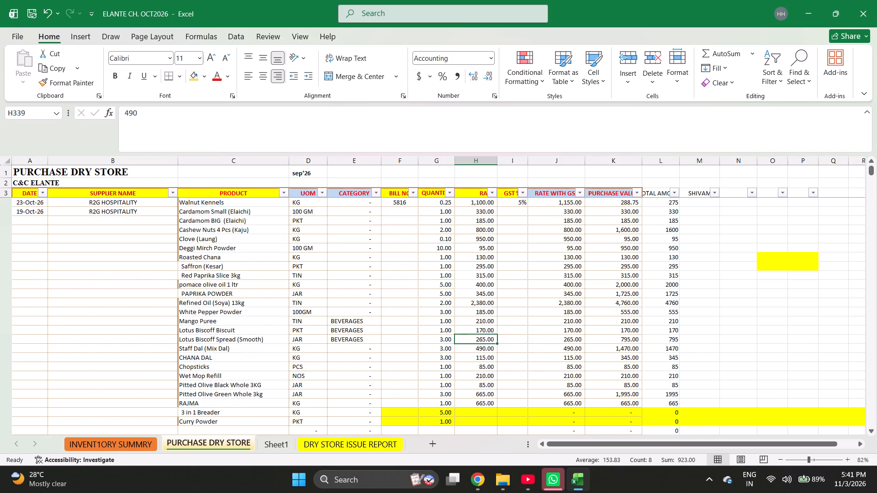
pyautogui.press('Up')
pyautogui.press('Up')
pyautogui.press('Down')
pyautogui.press('Up')
pyautogui.press('Up')
pyautogui.press('Up')
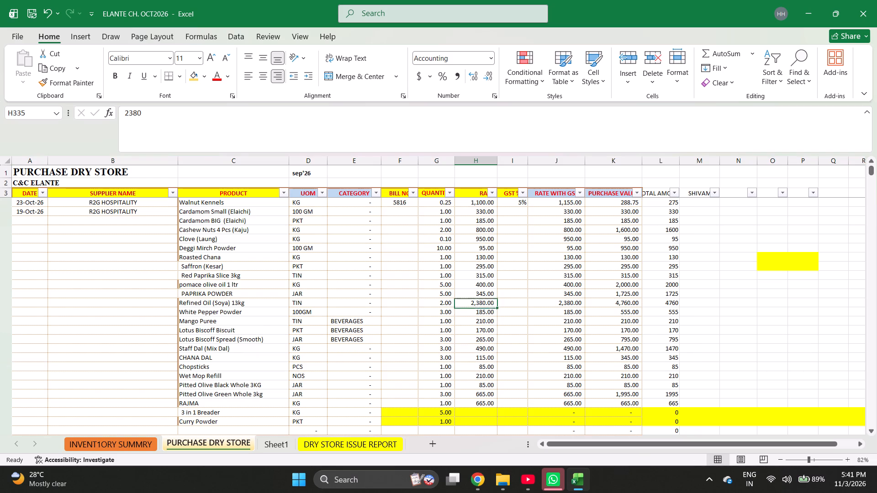
pyautogui.press('Left')
pyautogui.press('Left')
pyautogui.press('Left')
pyautogui.press('Left')
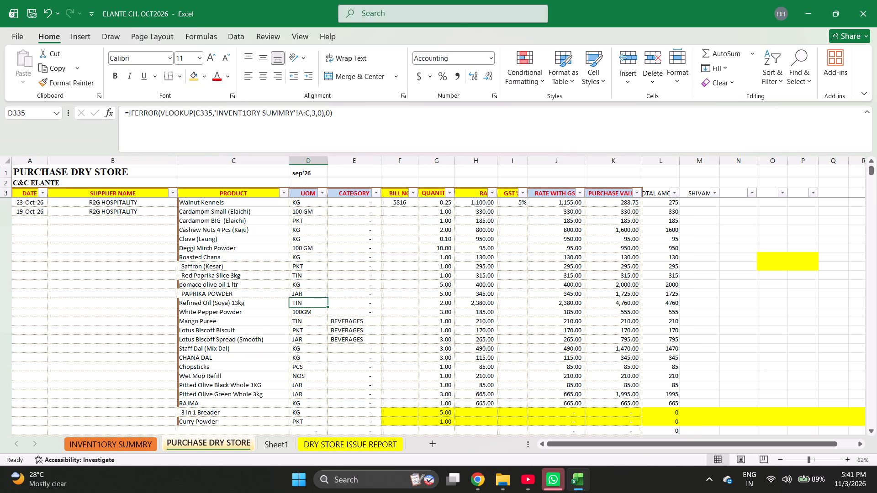
pyautogui.press('Left')
pyautogui.press('Right')
pyautogui.press('Right')
pyautogui.press('Right')
pyautogui.press('Right')
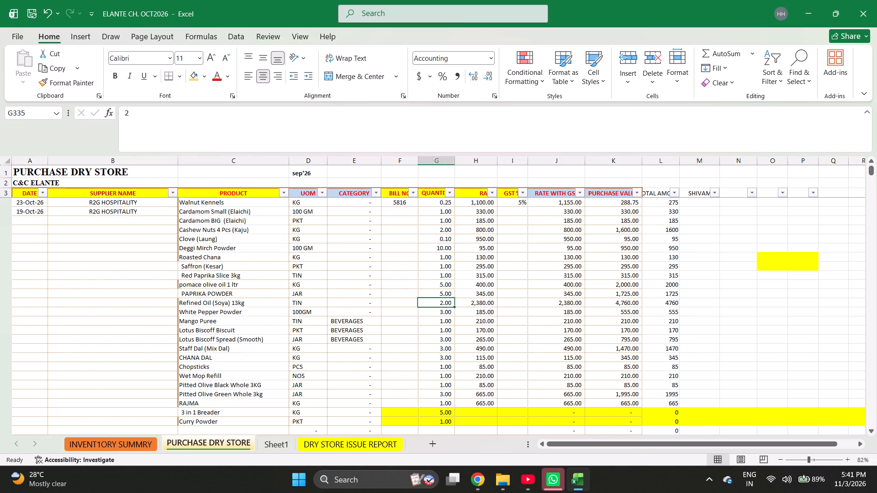
pyautogui.press('Right')
pyautogui.press('Down')
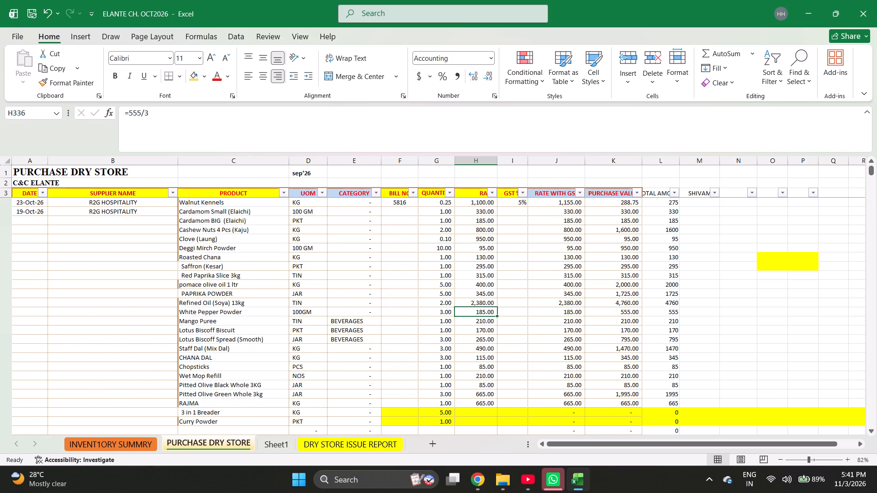
pyautogui.press('Down')
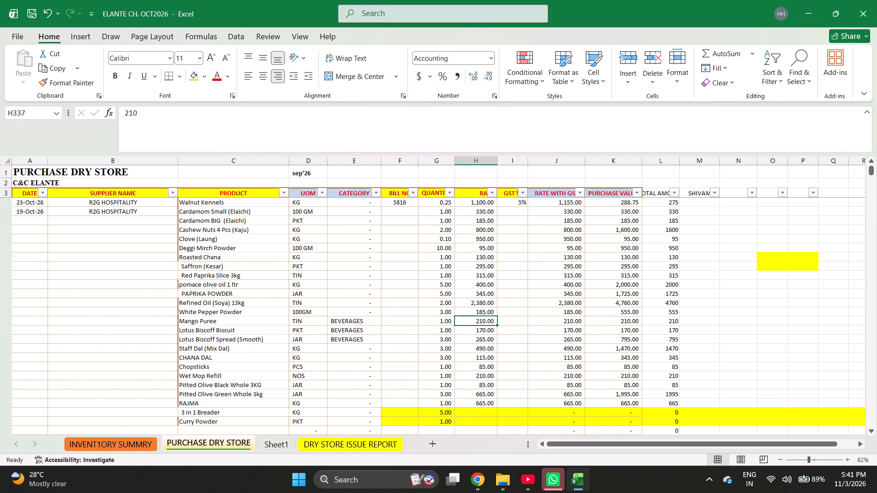
pyautogui.press('Down')
pyautogui.press('Down')
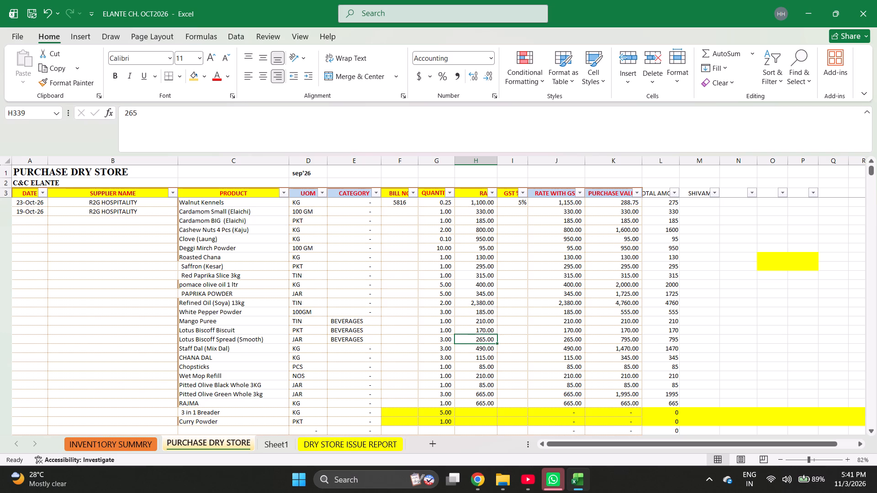
pyautogui.hotkey('shift', 'space')
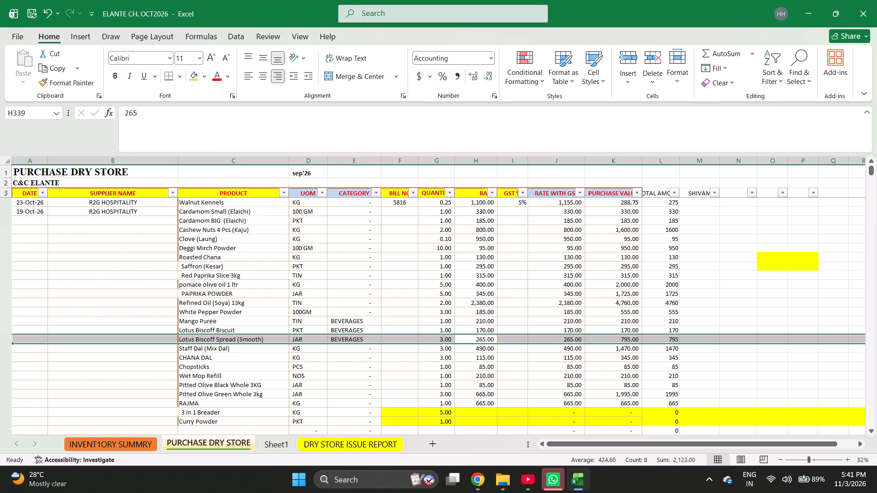
pyautogui.press('Up')
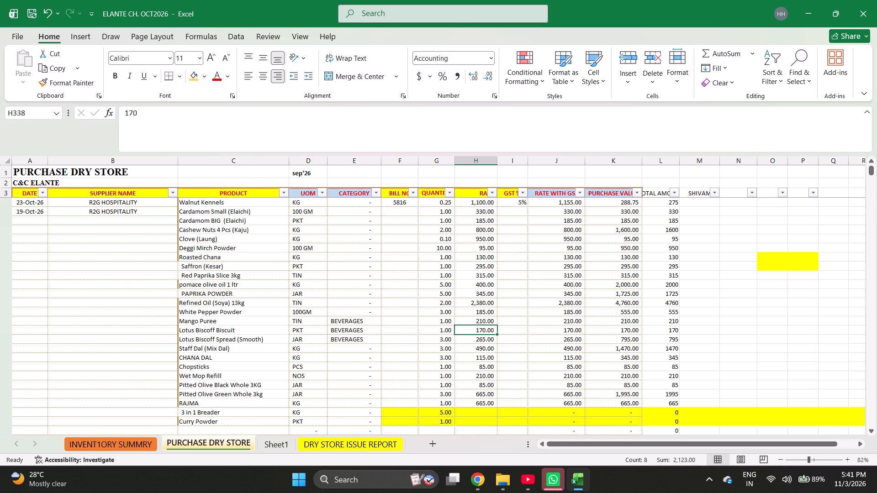
pyautogui.press('Down')
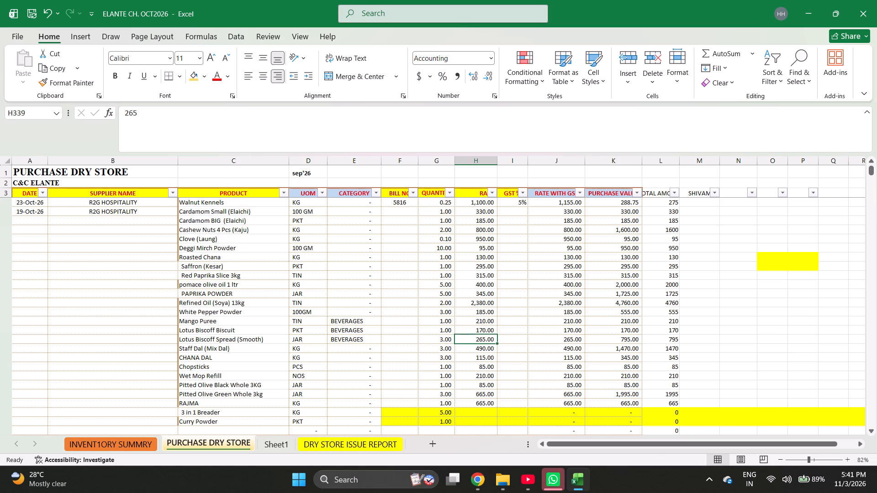
# Clear the Lotus Biscoff Spread (Smooth) rate and copy the Staff Dal to RAJMA rates one row up, starting at Lotus Biscoff Spread.
pyautogui.press('Delete')
pyautogui.hotkey('shift', 'Down')
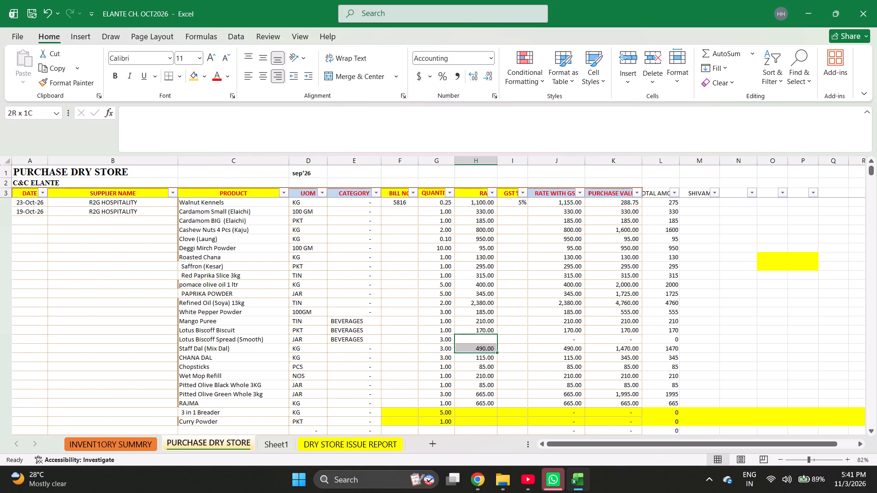
pyautogui.hotkey('ctrl', 'shift', 'Down')
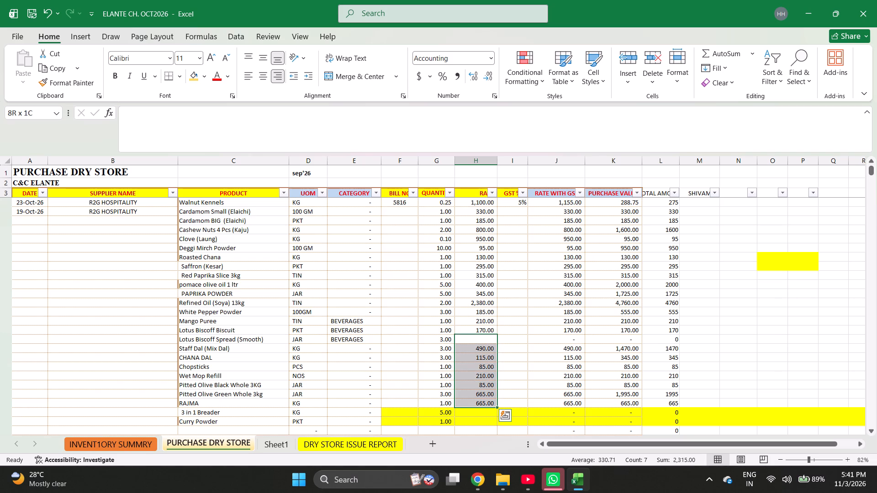
pyautogui.hotkey('ctrl', 'c')
pyautogui.press('Up')
pyautogui.press('Down')
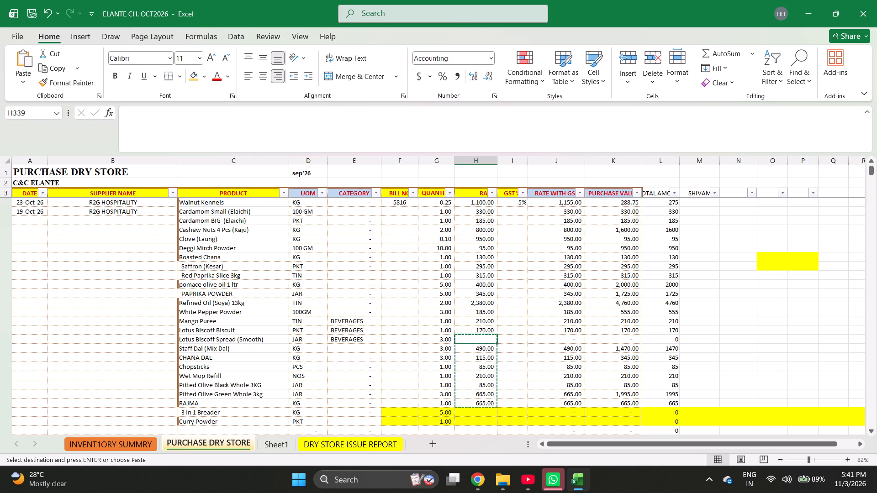
pyautogui.press('Down')
pyautogui.hotkey('ctrl', 'shift', 'Down')
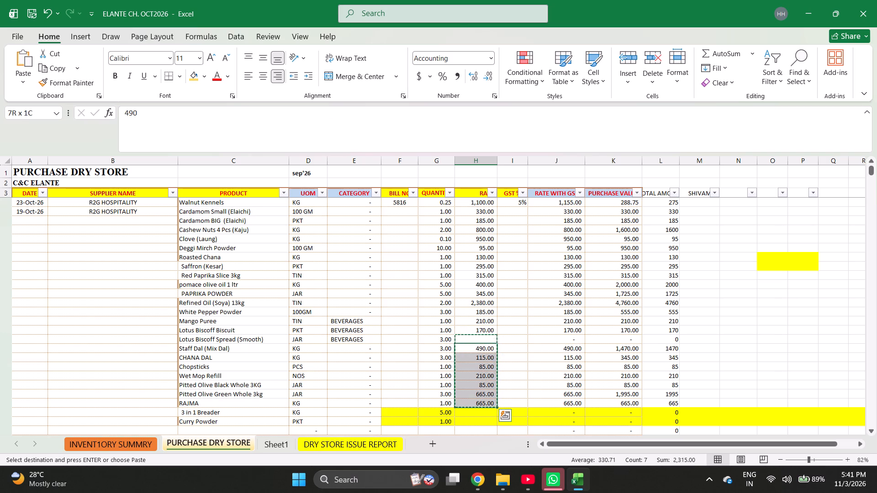
pyautogui.hotkey('ctrl', 'c')
pyautogui.press('Up')
pyautogui.press('Return')
pyautogui.hotkey('ctrl', 'Down')
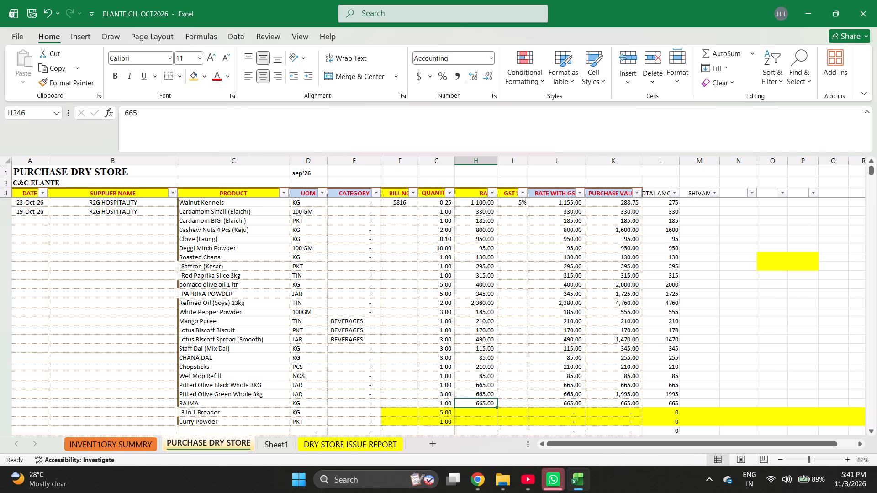
# Set the rates to 145 for RAJMA, 435 for 3 in 1 Breader and 345 for Curry Powder.
pyautogui.write('145')
pyautogui.press('Return')
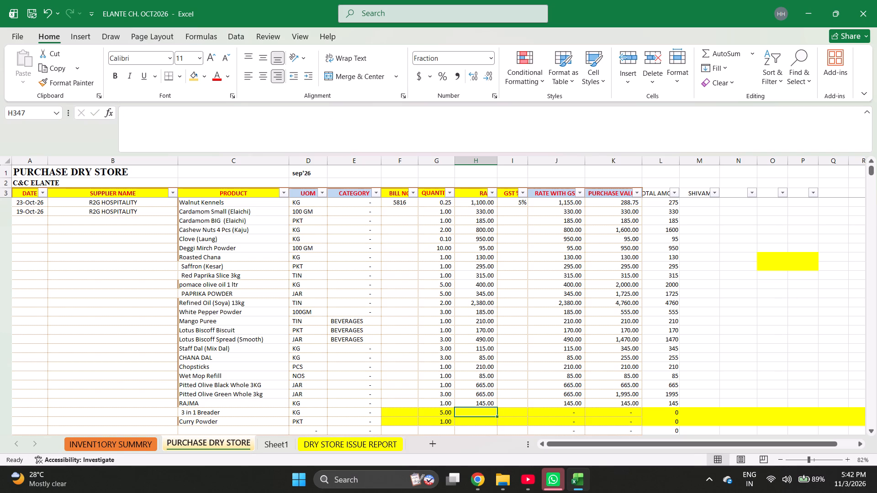
pyautogui.write('435')
pyautogui.press('Return')
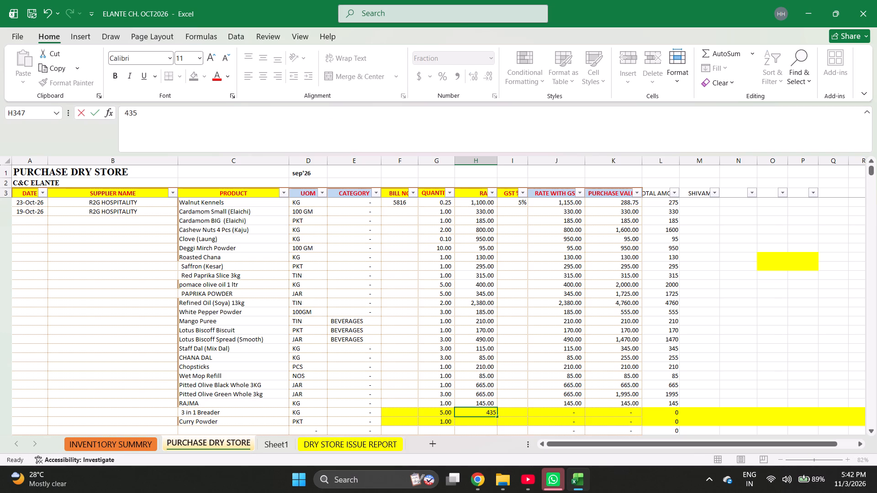
pyautogui.write('343')
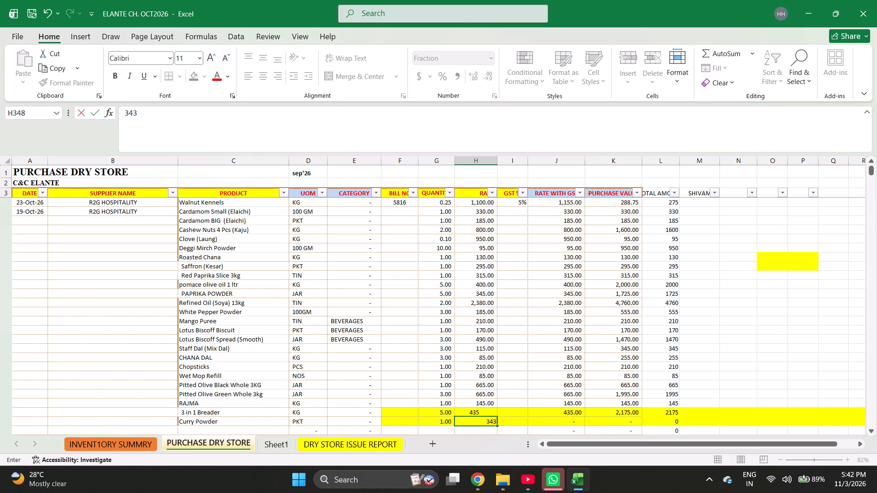
pyautogui.press('BackSpace')
pyautogui.press('BackSpace')
pyautogui.press('BackSpace')
pyautogui.press('BackSpace')
pyautogui.write('345')
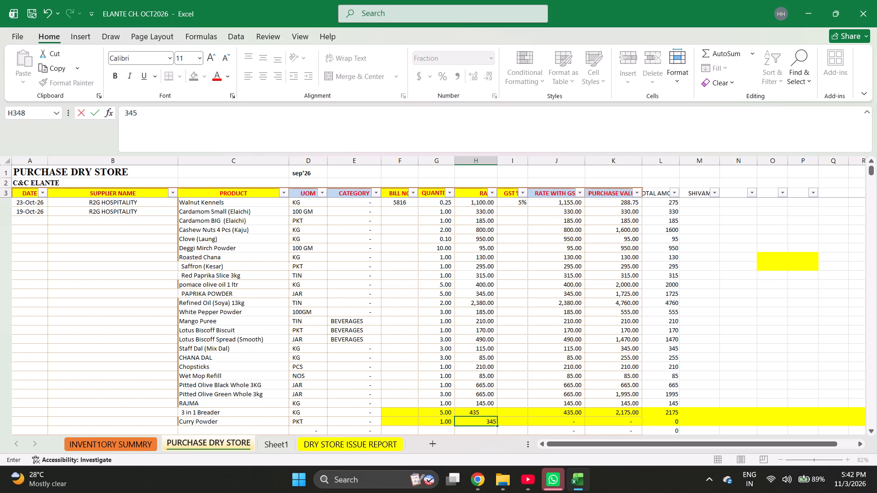
pyautogui.press('Return')
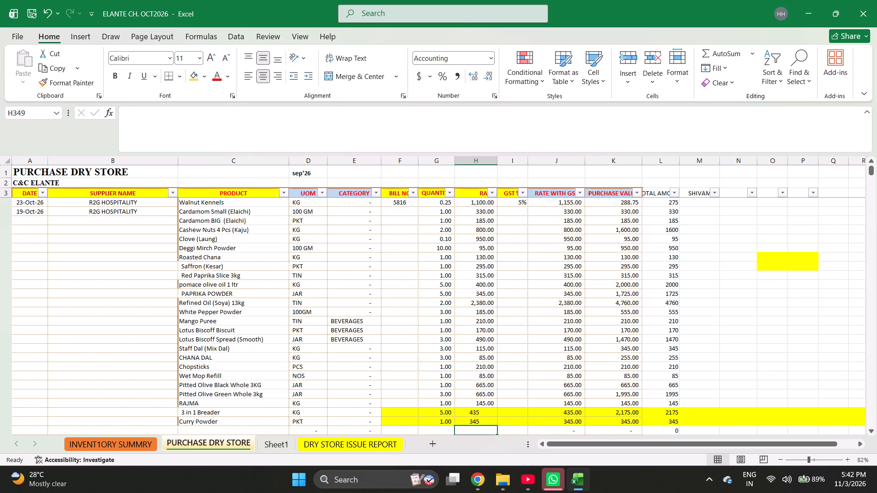
# Fill the 5% GST from Walnut Kennels down through Curry Powder.
pyautogui.press('Up')
pyautogui.press('Up')
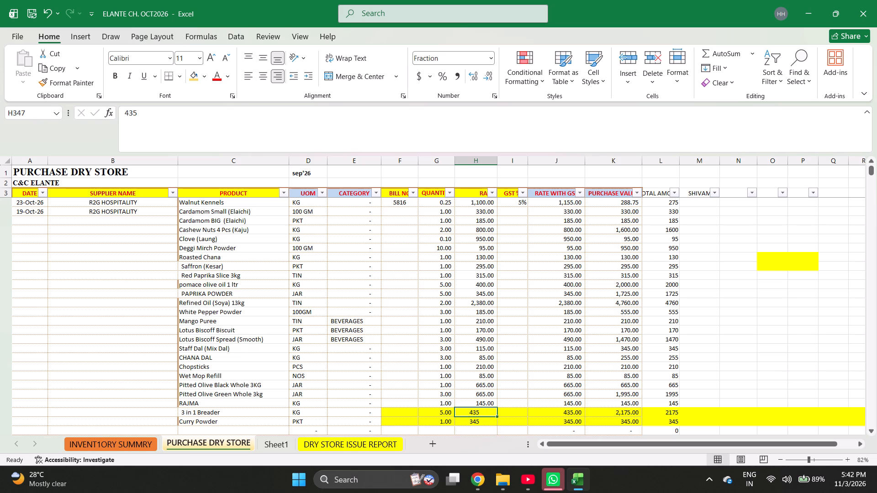
pyautogui.press('Right')
pyautogui.hotkey('ctrl', 'Up')
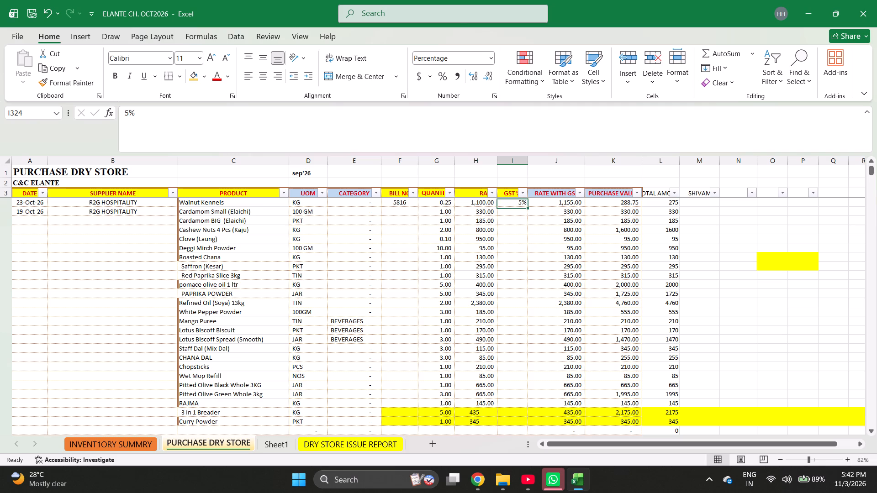
pyautogui.press('Down')
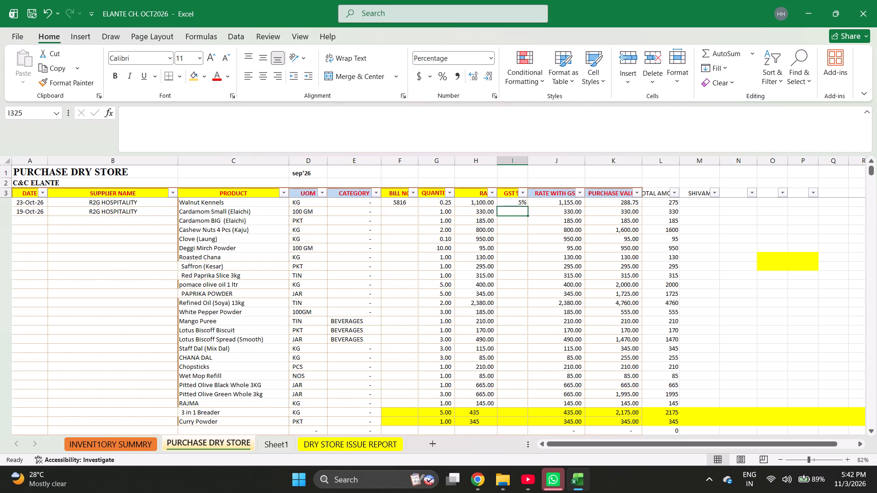
pyautogui.press('Up')
pyautogui.hotkey('shift', 'Down')
pyautogui.hotkey('shift', 'Down')
pyautogui.hotkey('shift', 'Down')
pyautogui.hotkey('shift', 'Down')
pyautogui.hotkey('shift', 'Down')
pyautogui.hotkey('shift', 'Down')
pyautogui.hotkey('shift', 'Down')
pyautogui.hotkey('shift', 'Down')
pyautogui.hotkey('shift', 'Down')
pyautogui.hotkey('shift', 'Down')
pyautogui.hotkey('shift', 'Down')
pyautogui.hotkey('shift', 'Down')
pyautogui.hotkey('shift', 'Down')
pyautogui.hotkey('shift', 'Down')
pyautogui.hotkey('shift', 'Down')
pyautogui.hotkey('shift', 'Down')
pyautogui.hotkey('shift', 'Down')
pyautogui.hotkey('shift', 'Down')
pyautogui.hotkey('shift', 'Down')
pyautogui.hotkey('shift', 'Down')
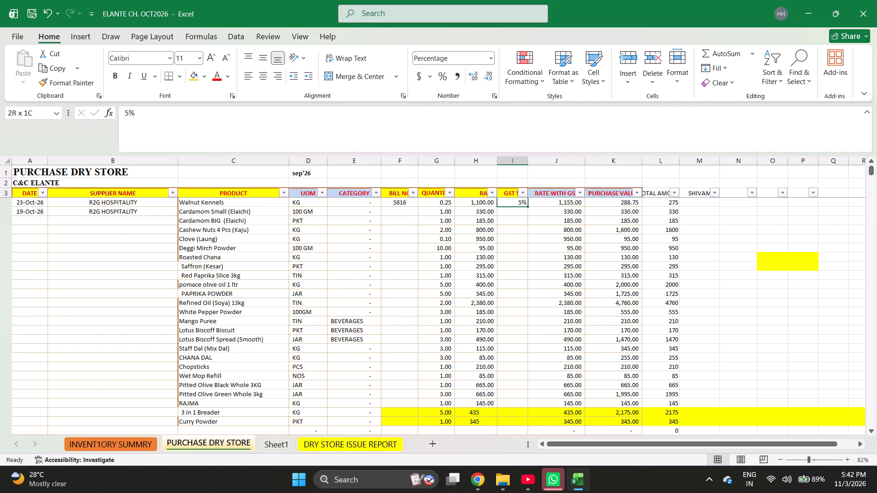
pyautogui.hotkey('shift', 'Down')
pyautogui.hotkey('shift', 'Up')
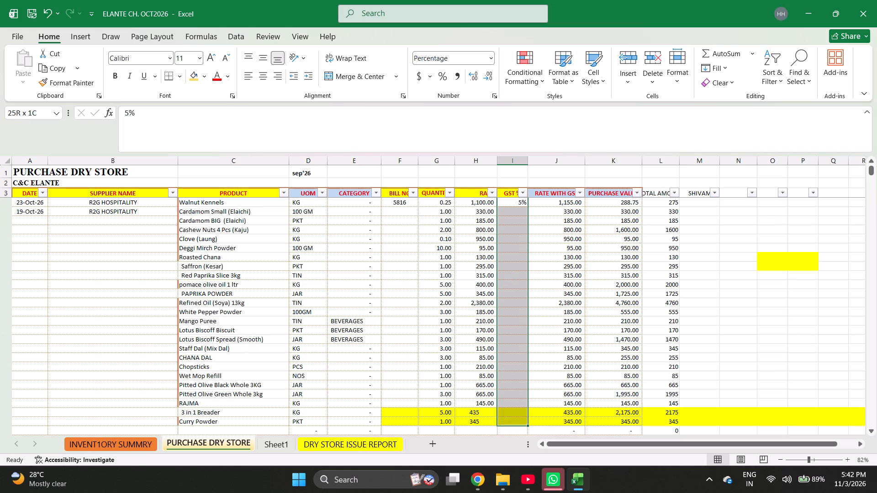
pyautogui.hotkey('ctrl', 'd')
# Review the first products' GST entries and set the GST for Roasted Chana to 0%.
pyautogui.press('Down')
pyautogui.press('Down')
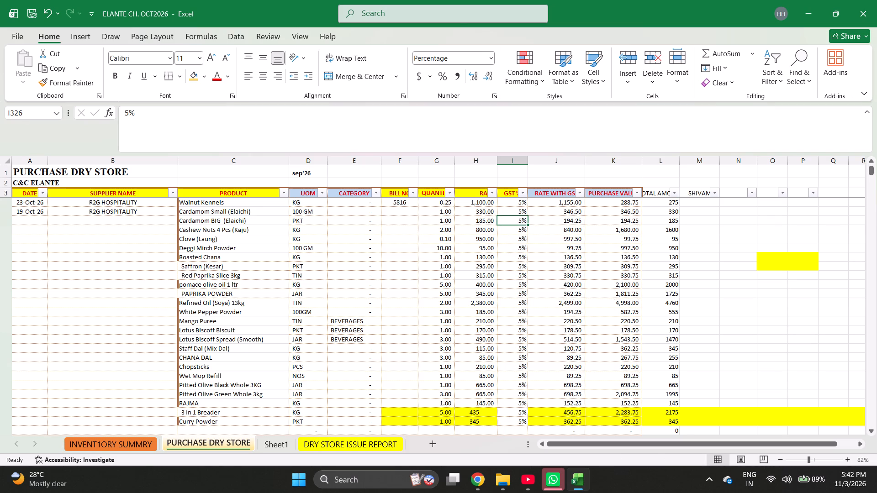
pyautogui.press('Down')
pyautogui.press('Down')
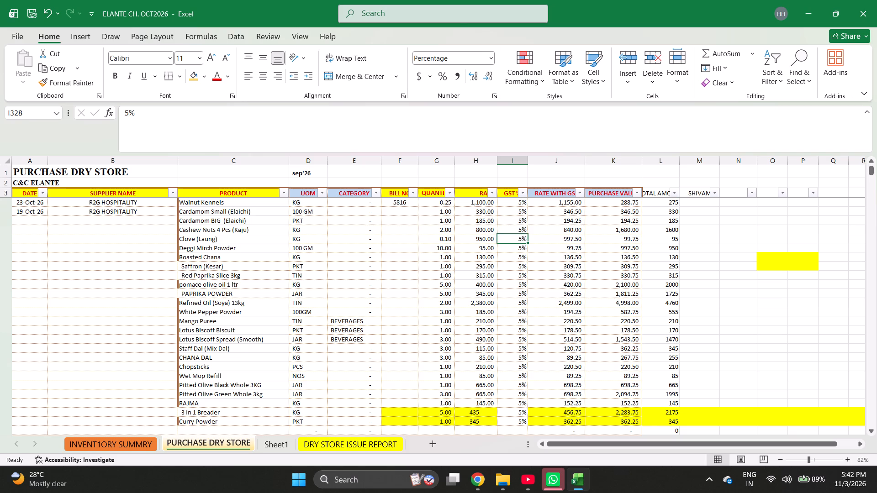
pyautogui.press('Down')
pyautogui.press('Down')
pyautogui.press('Up')
pyautogui.press('Up')
pyautogui.press('Up')
pyautogui.press('Up')
pyautogui.press('Up')
pyautogui.press('Up')
pyautogui.press('Down')
pyautogui.press('Down')
pyautogui.press('Down')
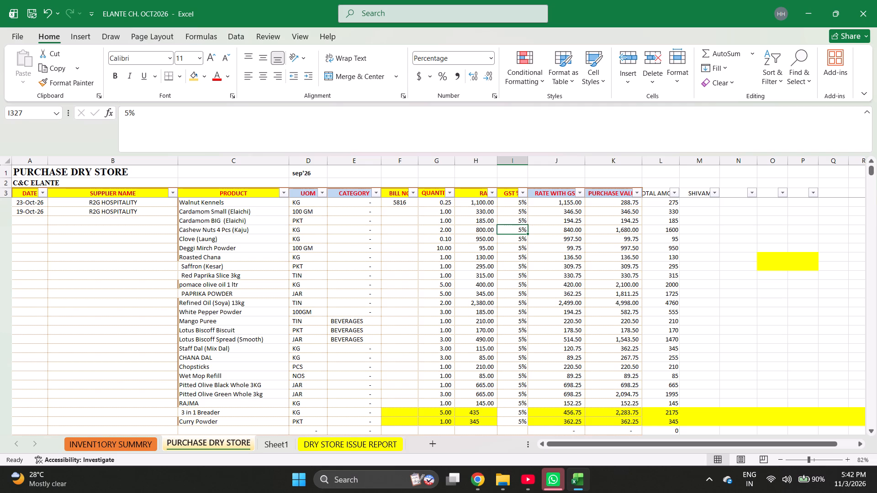
pyautogui.press('Down')
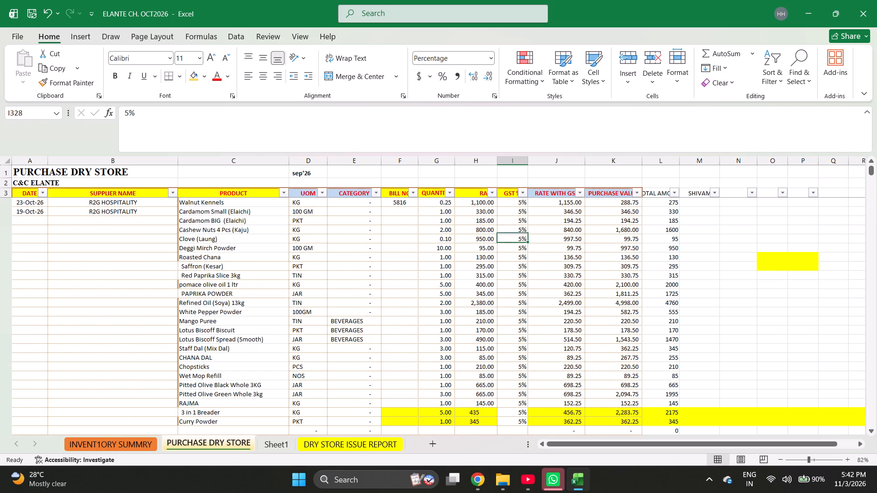
pyautogui.press('Down')
pyautogui.press('Down')
pyautogui.press('0')
pyautogui.press('Return')
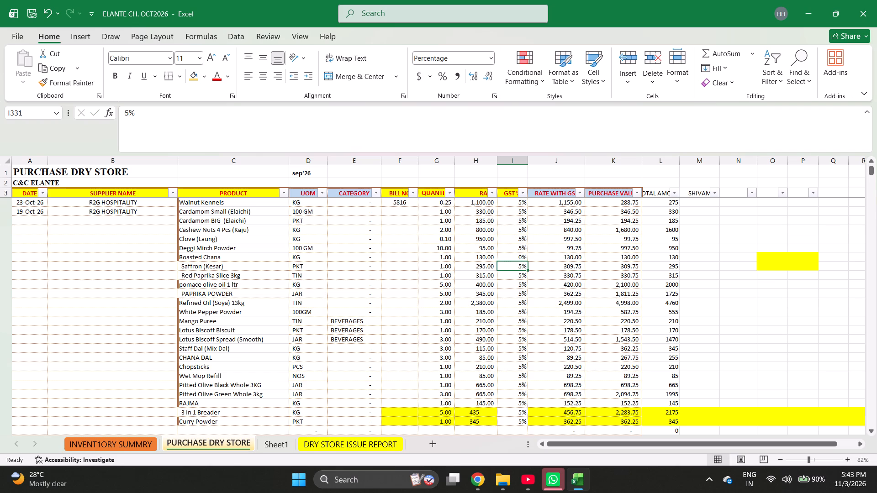
# Set the GST to 0% for Staff Dal (Mix Dal) and CHANA DAL.
pyautogui.press('Return')
pyautogui.press('Return')
pyautogui.press('Return')
pyautogui.press('Return')
pyautogui.press('Return')
pyautogui.press('Return')
pyautogui.press('Return')
pyautogui.press('Return')
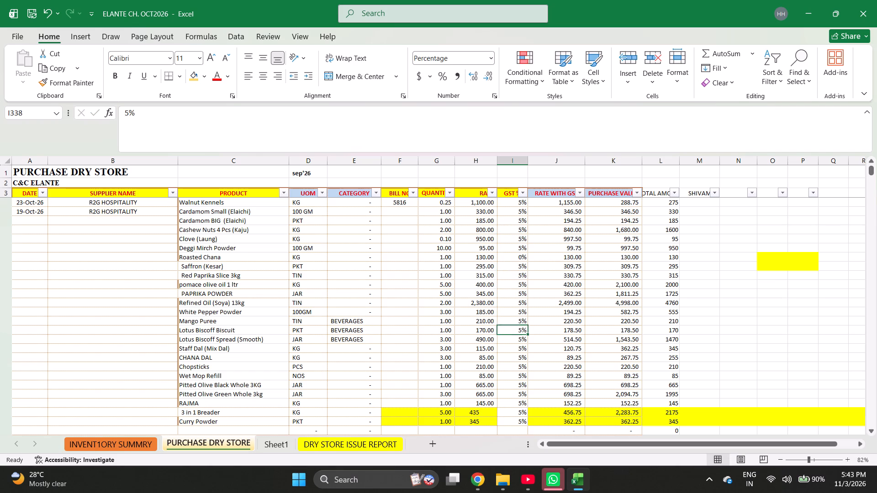
pyautogui.press('Return')
pyautogui.press('Return')
pyautogui.press('Return')
pyautogui.press('Return')
pyautogui.press('Return')
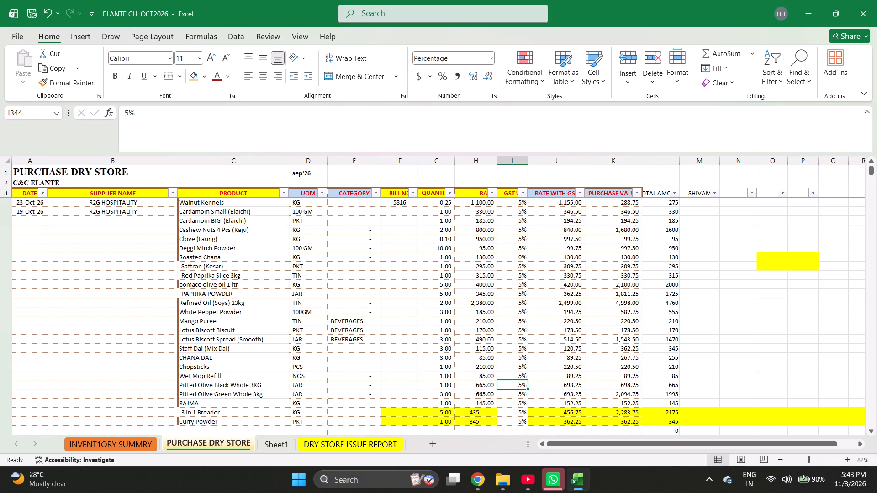
pyautogui.press('Up')
pyautogui.press('Up')
pyautogui.press('Up')
pyautogui.press('Up')
pyautogui.press('Up')
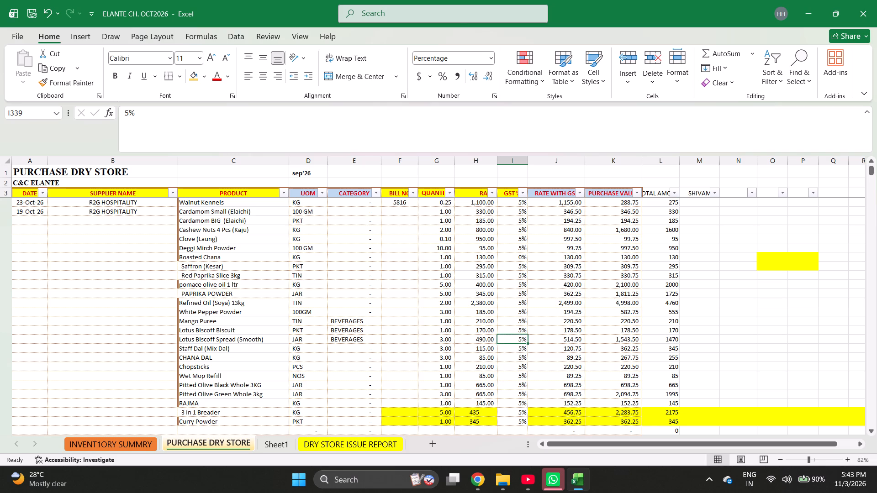
pyautogui.press('Down')
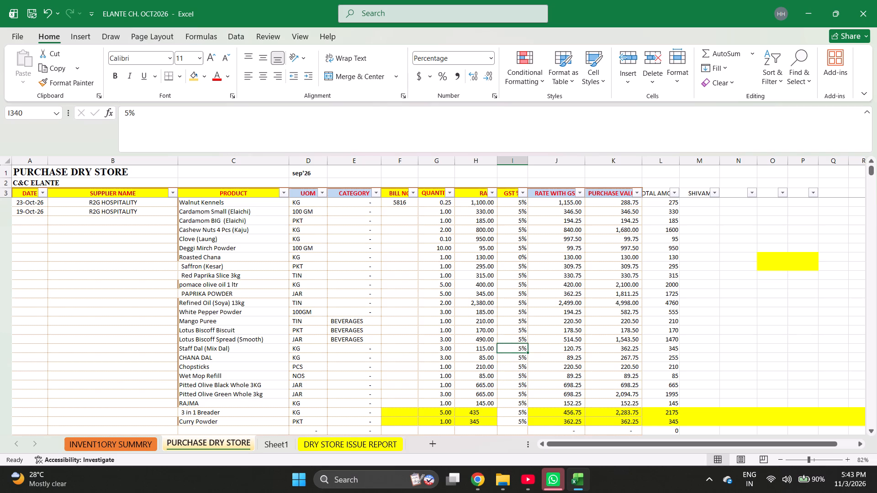
pyautogui.press('0')
pyautogui.press('Return')
pyautogui.press('0')
pyautogui.press('Return')
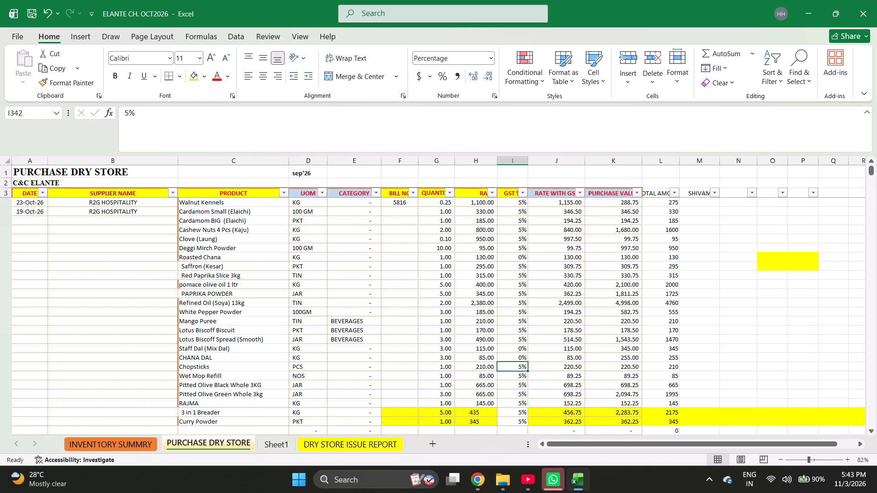
# Set the GST for RAJMA to 0%.
pyautogui.press('Return')
pyautogui.press('Return')
pyautogui.press('Return')
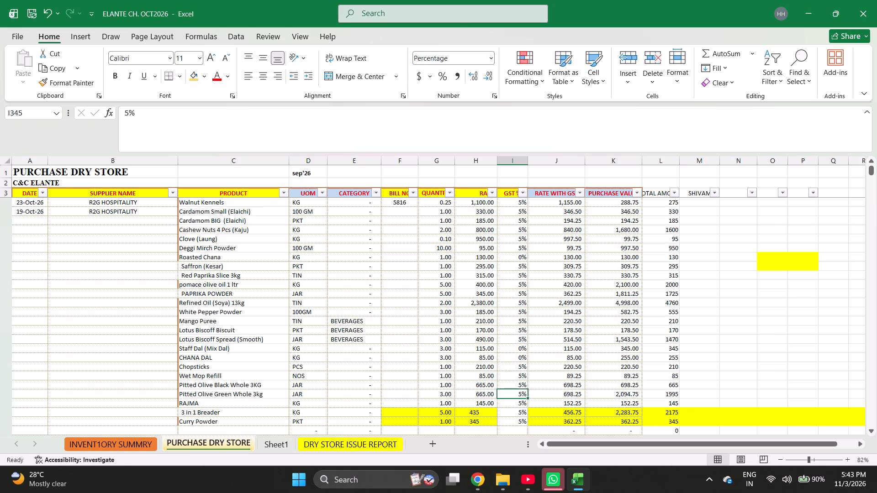
pyautogui.press('Return')
pyautogui.press('0')
pyautogui.press('Return')
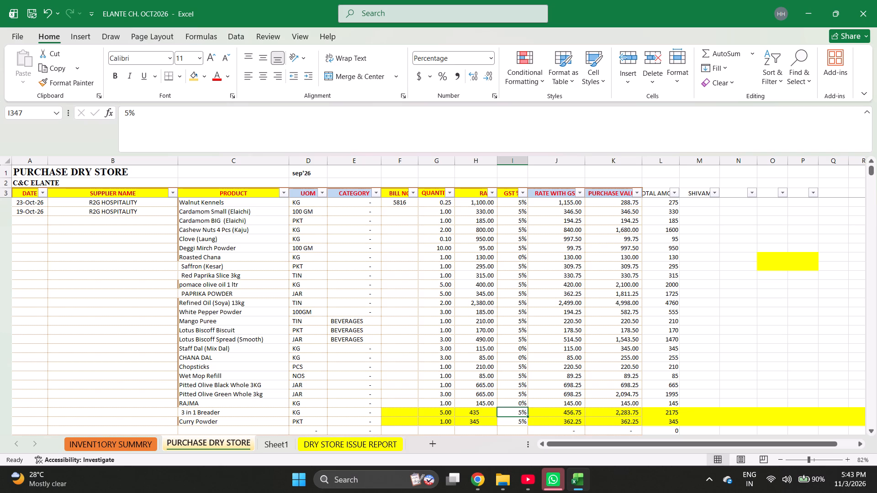
# Set the quantities to 3 for RAJMA and 1 for Pitted Olive Green Whole 3kg.
pyautogui.press('Up')
pyautogui.press('Left')
pyautogui.press('Left')
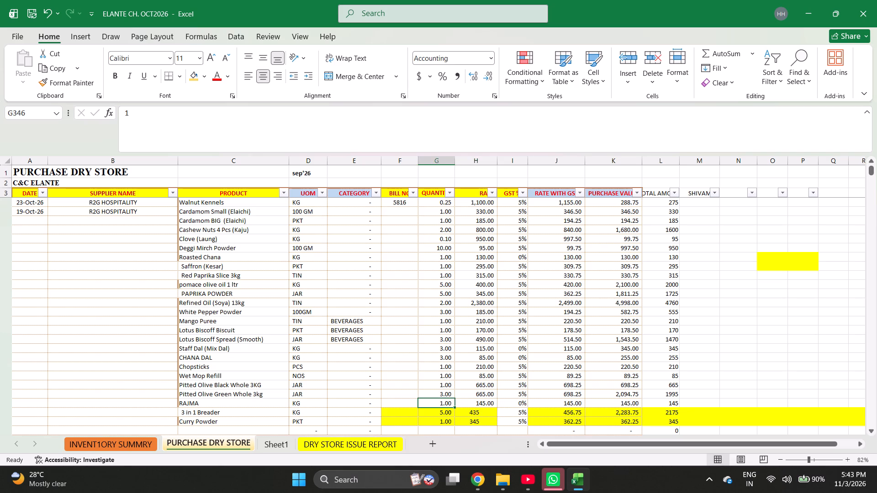
pyautogui.press('3')
pyautogui.press('Return')
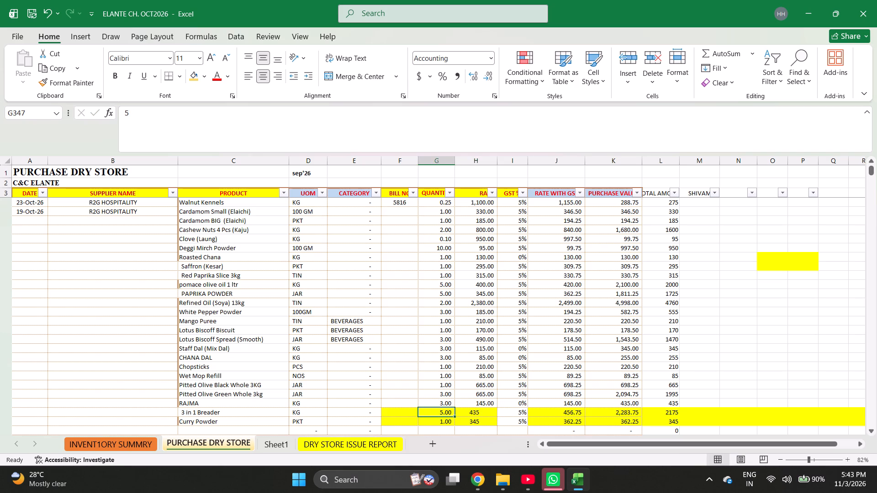
pyautogui.press('Up')
pyautogui.press('Up')
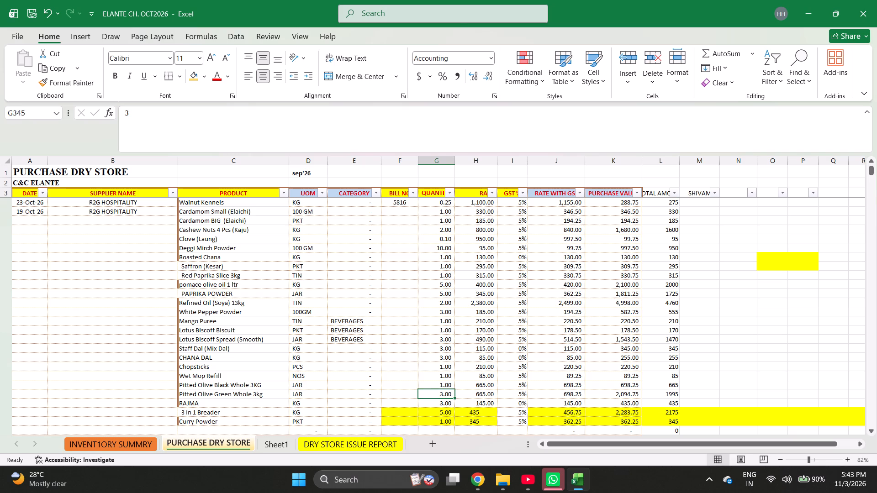
pyautogui.press('1')
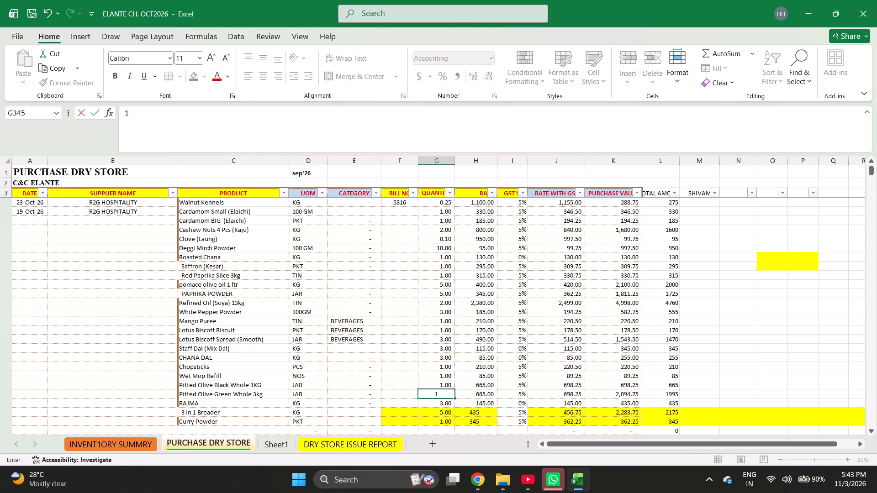
pyautogui.press('Up')
# Set the quantity for Chopsticks to 3.
pyautogui.press('Up')
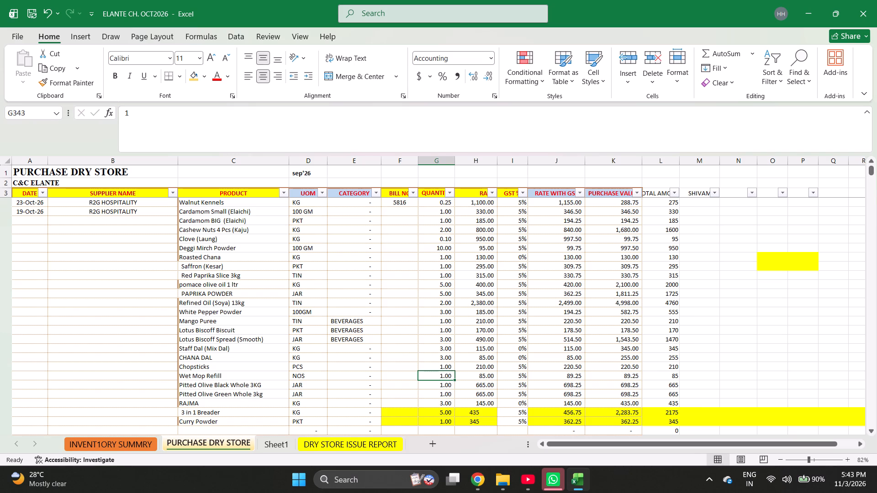
pyautogui.press('Up')
pyautogui.press('Up')
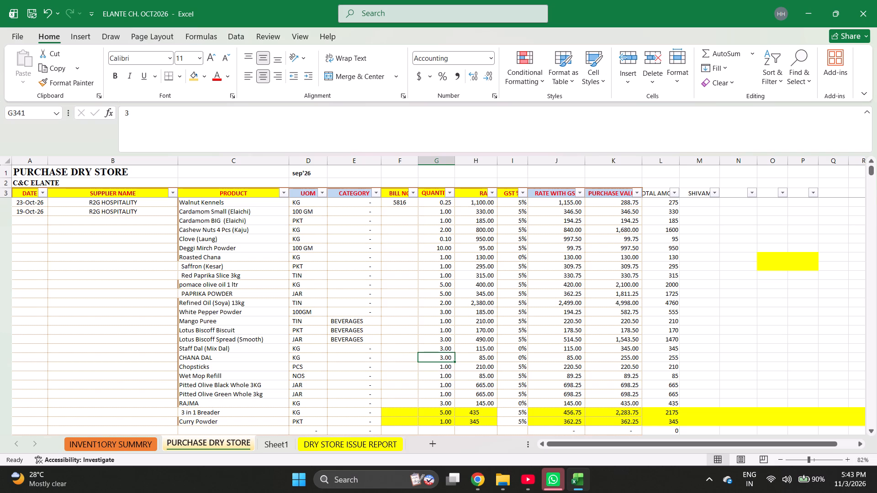
pyautogui.hotkey('shift', 'space')
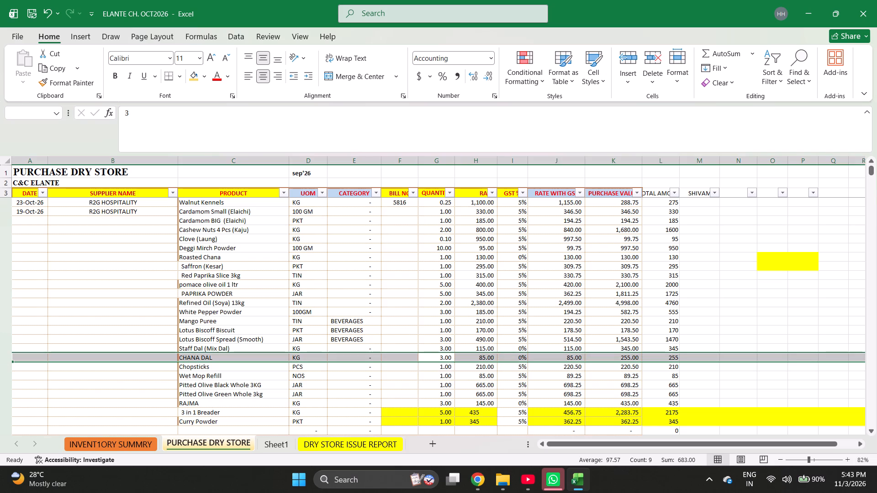
pyautogui.press('Up')
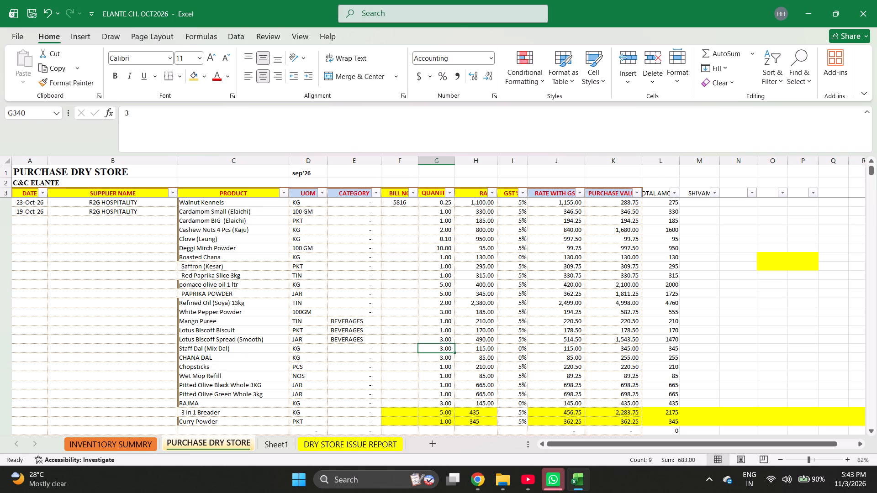
pyautogui.press('Down')
pyautogui.press('Down')
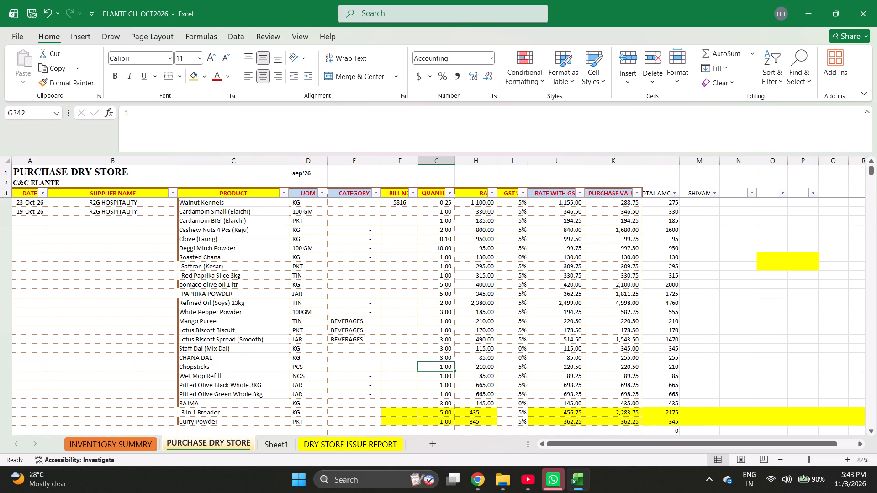
pyautogui.press('3')
pyautogui.press('Return')
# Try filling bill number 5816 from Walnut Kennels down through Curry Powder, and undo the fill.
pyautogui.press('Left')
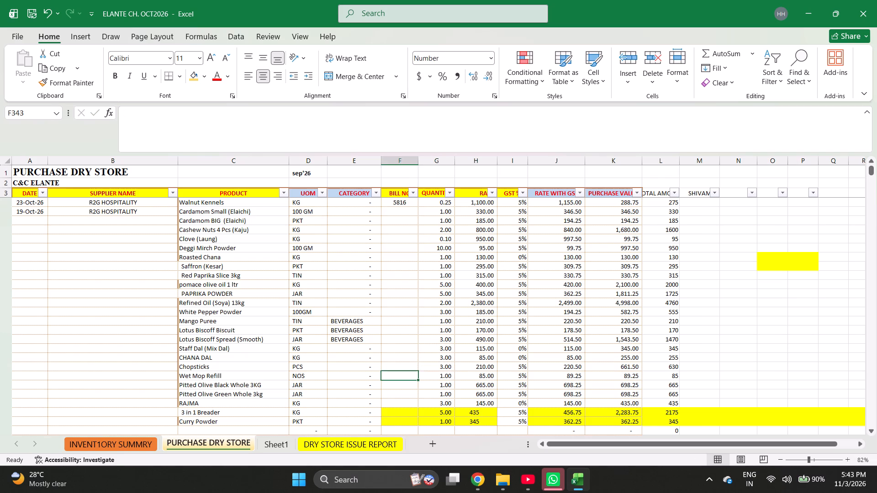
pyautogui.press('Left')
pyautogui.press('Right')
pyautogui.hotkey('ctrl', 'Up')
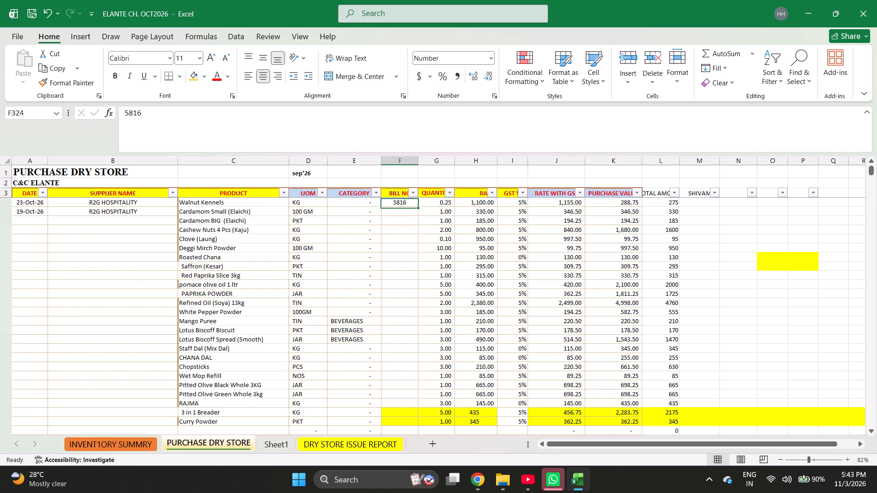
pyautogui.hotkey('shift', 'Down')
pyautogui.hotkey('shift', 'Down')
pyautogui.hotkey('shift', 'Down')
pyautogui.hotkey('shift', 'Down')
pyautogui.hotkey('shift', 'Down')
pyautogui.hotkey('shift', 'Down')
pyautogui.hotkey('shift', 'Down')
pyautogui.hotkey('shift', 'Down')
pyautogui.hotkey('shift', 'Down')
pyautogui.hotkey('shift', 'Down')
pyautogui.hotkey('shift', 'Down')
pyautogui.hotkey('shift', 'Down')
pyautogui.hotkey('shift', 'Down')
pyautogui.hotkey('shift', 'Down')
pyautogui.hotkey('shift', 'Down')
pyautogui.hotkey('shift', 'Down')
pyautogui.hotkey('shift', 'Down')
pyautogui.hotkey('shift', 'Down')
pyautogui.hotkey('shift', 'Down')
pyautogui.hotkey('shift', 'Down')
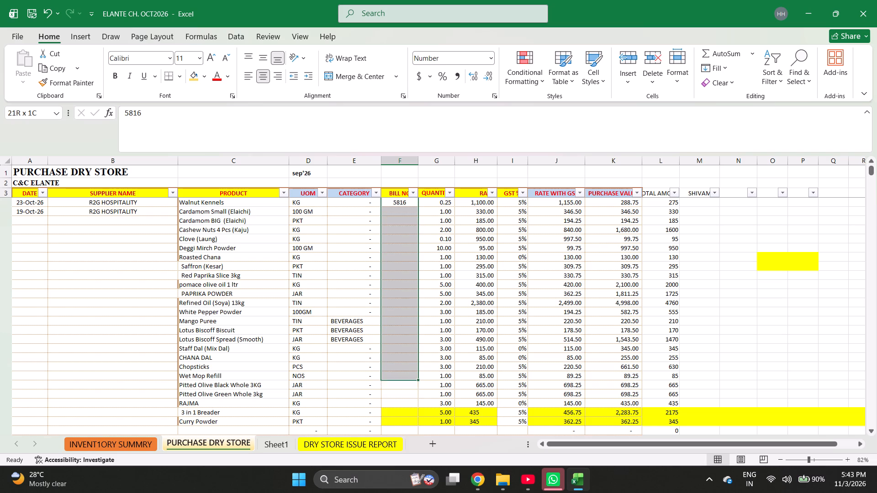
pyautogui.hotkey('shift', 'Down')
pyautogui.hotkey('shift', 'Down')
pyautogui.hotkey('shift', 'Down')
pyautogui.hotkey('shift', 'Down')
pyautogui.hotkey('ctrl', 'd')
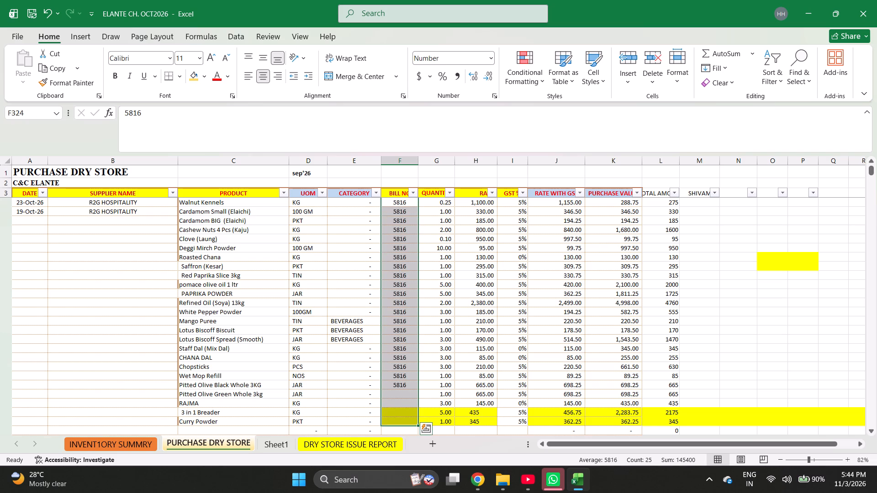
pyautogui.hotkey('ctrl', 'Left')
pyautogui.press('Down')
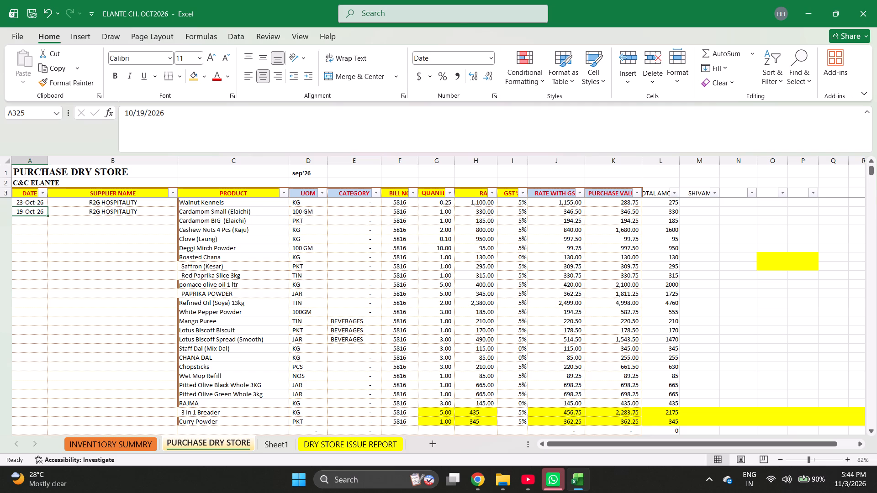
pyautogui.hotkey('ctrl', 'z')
# Enter bill number 5708 for Cardamom Small (Elaichi) in the first 19-Oct-26 row.
pyautogui.press('Down')
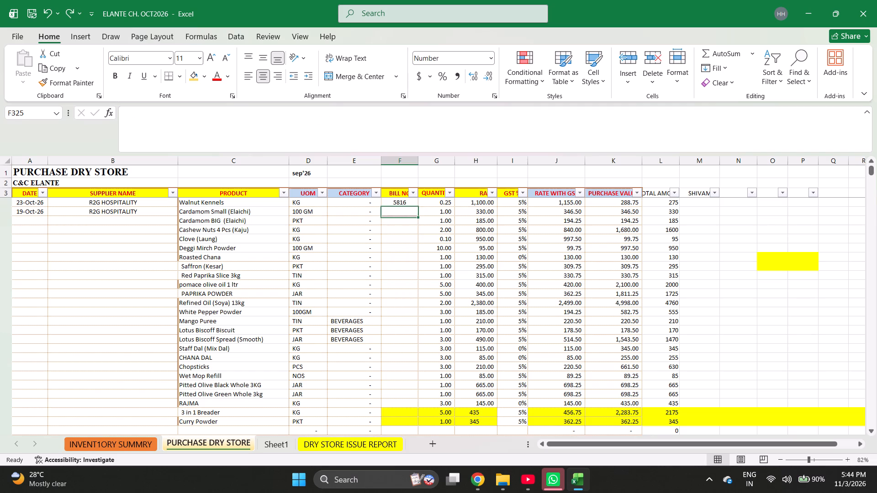
pyautogui.write('57')
pyautogui.write('08')
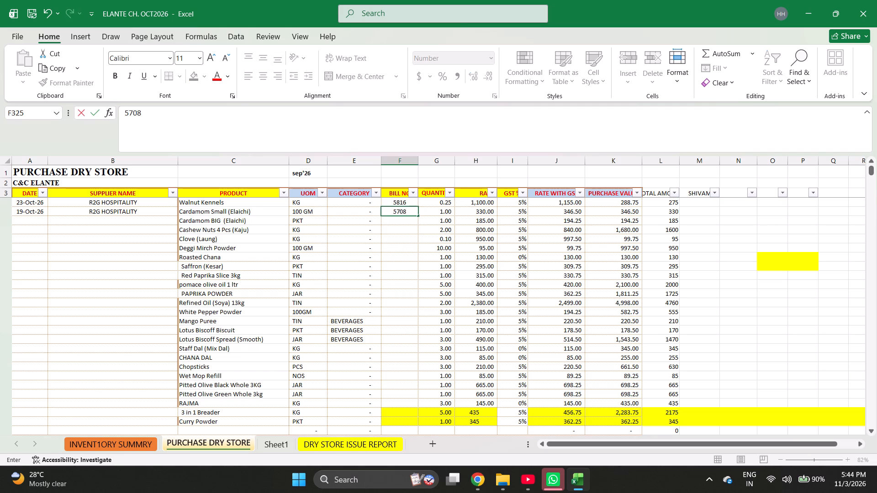
pyautogui.press('Down')
# Fill bill number 5708 down from Cardamom Small (Elaichi) through Curry Powder.
pyautogui.press('Up')
pyautogui.hotkey('shift', 'Down')
pyautogui.hotkey('shift', 'Down')
pyautogui.hotkey('shift', 'Down')
pyautogui.hotkey('shift', 'Down')
pyautogui.hotkey('shift', 'Down')
pyautogui.hotkey('shift', 'Down')
pyautogui.hotkey('shift', 'Down')
pyautogui.hotkey('shift', 'Down')
pyautogui.hotkey('shift', 'Down')
pyautogui.hotkey('shift', 'Down')
pyautogui.hotkey('shift', 'Down')
pyautogui.hotkey('shift', 'Down')
pyautogui.hotkey('shift', 'Down')
pyautogui.hotkey('shift', 'Down')
pyautogui.hotkey('shift', 'Down')
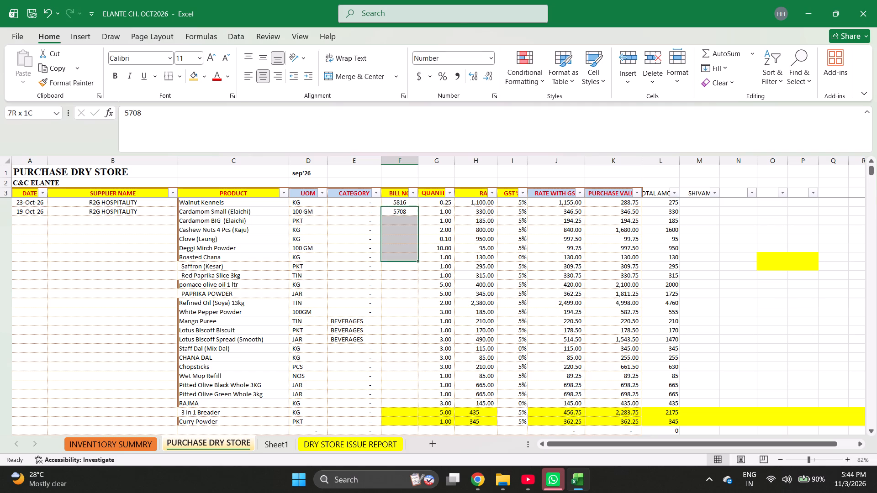
pyautogui.hotkey('shift', 'Down')
pyautogui.hotkey('shift', 'Down')
pyautogui.hotkey('shift', 'Down')
pyautogui.hotkey('shift', 'Down')
pyautogui.hotkey('shift', 'Down')
pyautogui.hotkey('shift', 'Down')
pyautogui.hotkey('shift', 'Down')
pyautogui.hotkey('shift', 'Down')
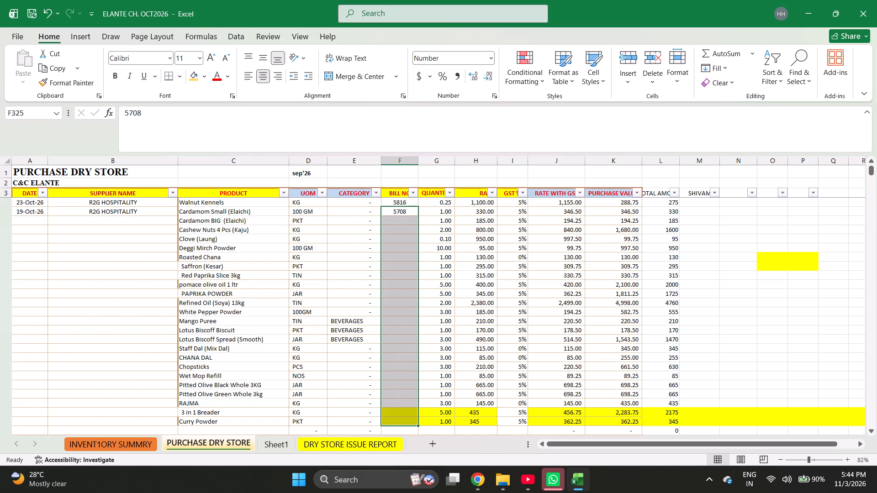
pyautogui.hotkey('ctrl', 'd')
# Fill the date 19-Oct-26 and supplier R2G HOSPITALITY down from Cardamom Small (Elaichi) through Curry Powder.
pyautogui.hotkey('ctrl', 'Left')
pyautogui.hotkey('shift', 'Right')
pyautogui.hotkey('shift', 'Down')
pyautogui.hotkey('shift', 'Down')
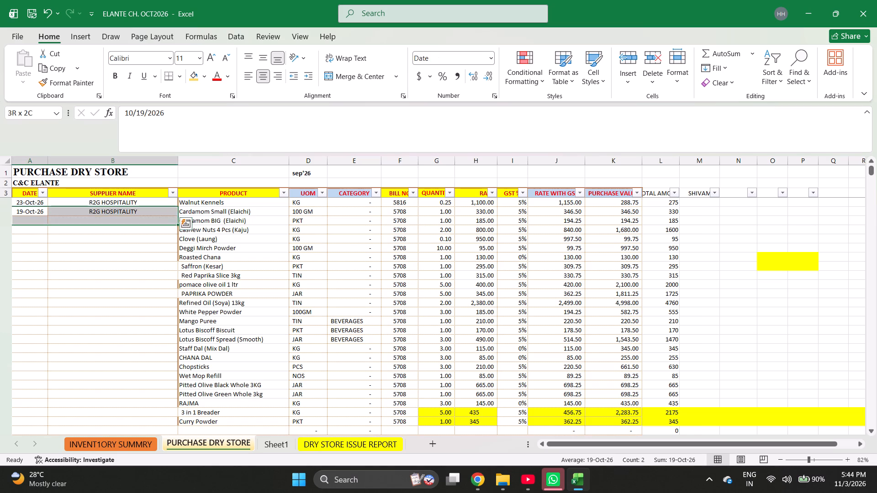
pyautogui.hotkey('shift', 'Down')
pyautogui.hotkey('shift', 'Down')
pyautogui.hotkey('shift', 'Down')
pyautogui.hotkey('shift', 'Down')
pyautogui.hotkey('shift', 'Down')
pyautogui.hotkey('shift', 'Down')
pyautogui.hotkey('shift', 'Down')
pyautogui.hotkey('shift', 'Down')
pyautogui.hotkey('shift', 'Down')
pyautogui.hotkey('shift', 'Down')
pyautogui.hotkey('shift', 'Down')
pyautogui.hotkey('shift', 'Down')
pyautogui.hotkey('shift', 'Down')
pyautogui.hotkey('shift', 'Down')
pyautogui.hotkey('shift', 'Down')
pyautogui.hotkey('shift', 'Down')
pyautogui.hotkey('shift', 'Down')
pyautogui.hotkey('shift', 'Down')
pyautogui.hotkey('shift', 'Down')
pyautogui.hotkey('shift', 'Down')
pyautogui.hotkey('shift', 'Down')
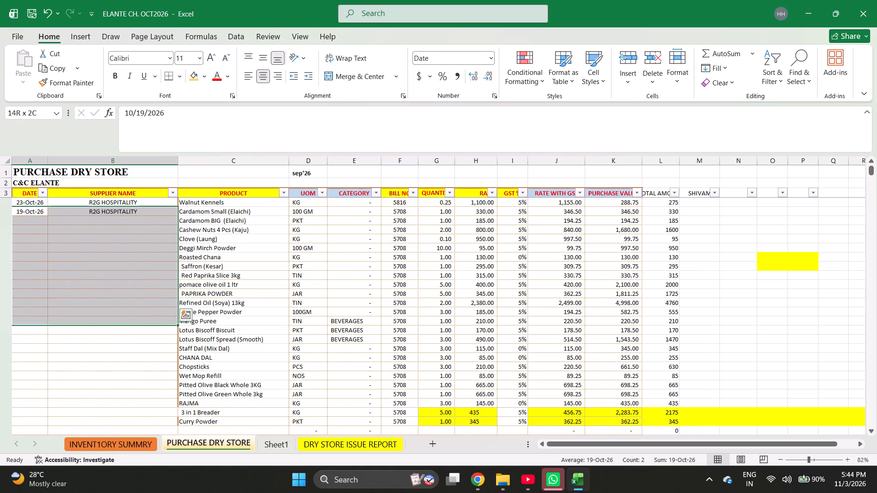
pyautogui.hotkey('shift', 'Up')
pyautogui.hotkey('shift', 'Down')
pyautogui.hotkey('ctrl', 'd')
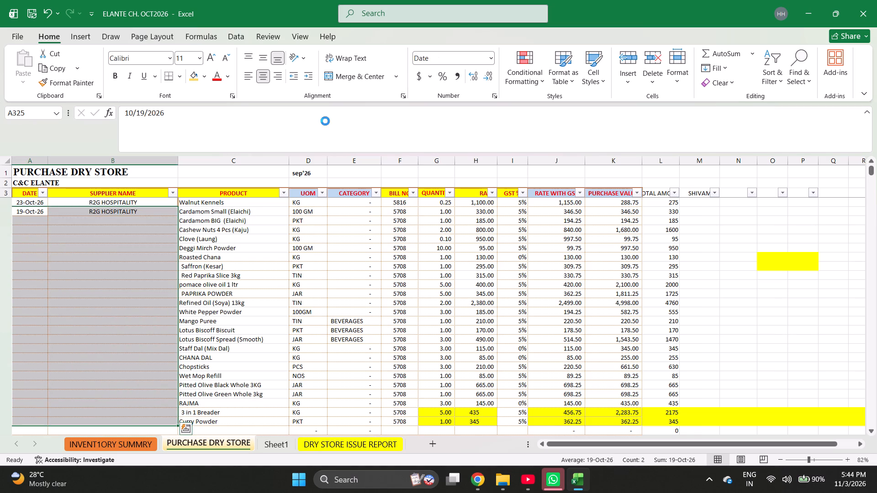
# Check the sum of the total amounts without GST for bill 5708, from Cardamom Small (Elaichi) through Curry Powder.
pyautogui.hotkey('ctrl', 'Down')
pyautogui.press('Right')
pyautogui.press('Right')
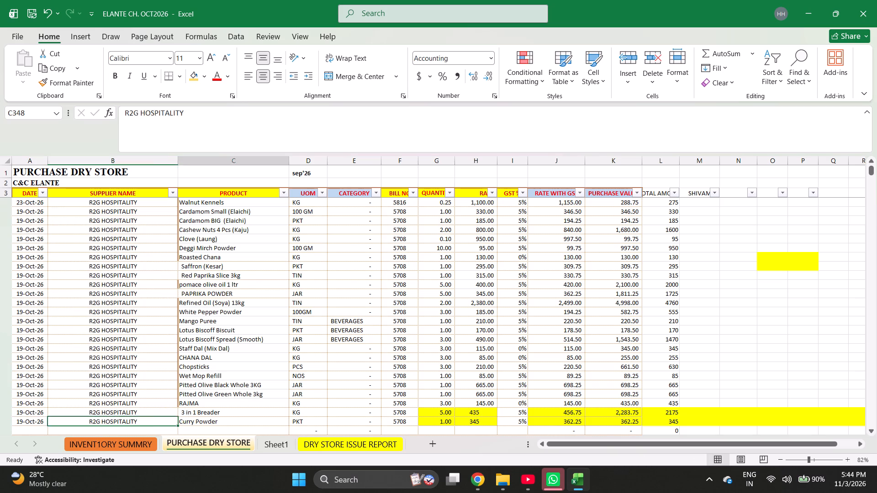
pyautogui.press('Right')
pyautogui.press('Right')
pyautogui.press('Right')
pyautogui.press('Right')
pyautogui.press('Right')
pyautogui.press('Right')
pyautogui.press('Right')
pyautogui.press('Right')
pyautogui.press('Up')
pyautogui.press('Up')
pyautogui.press('Up')
pyautogui.press('Up')
pyautogui.press('Up')
pyautogui.press('Up')
pyautogui.press('Up')
pyautogui.press('Up')
pyautogui.press('Up')
pyautogui.press('Up')
pyautogui.press('Up')
pyautogui.press('Up')
pyautogui.press('Up')
pyautogui.press('Up')
pyautogui.press('Up')
pyautogui.press('Up')
pyautogui.press('Up')
pyautogui.press('Up')
pyautogui.press('Up')
pyautogui.press('Up')
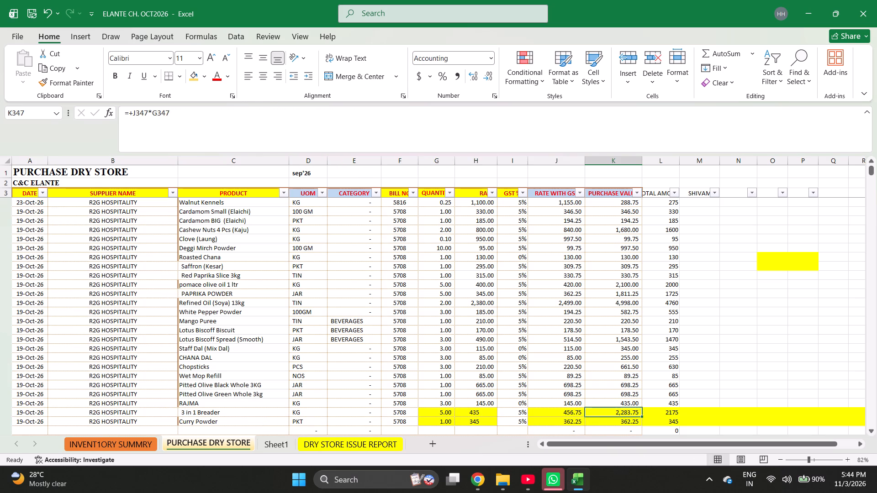
pyautogui.press('Up')
pyautogui.press('Up')
pyautogui.press('Up')
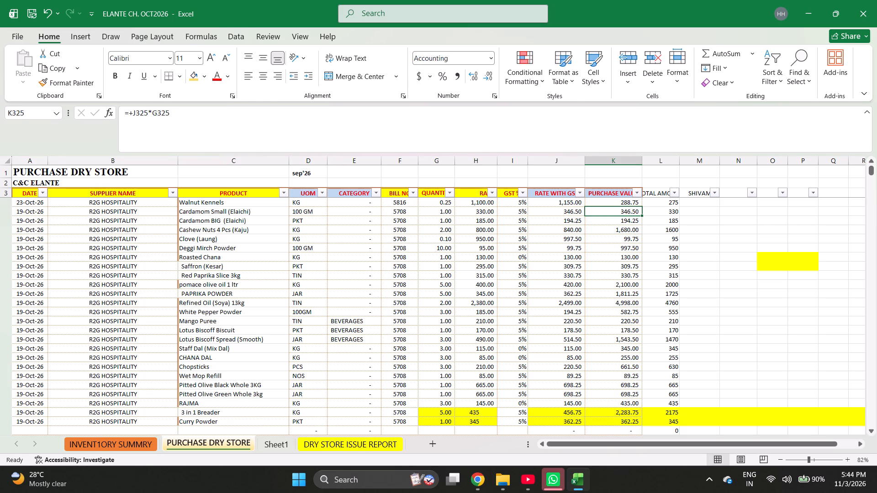
pyautogui.press('Right')
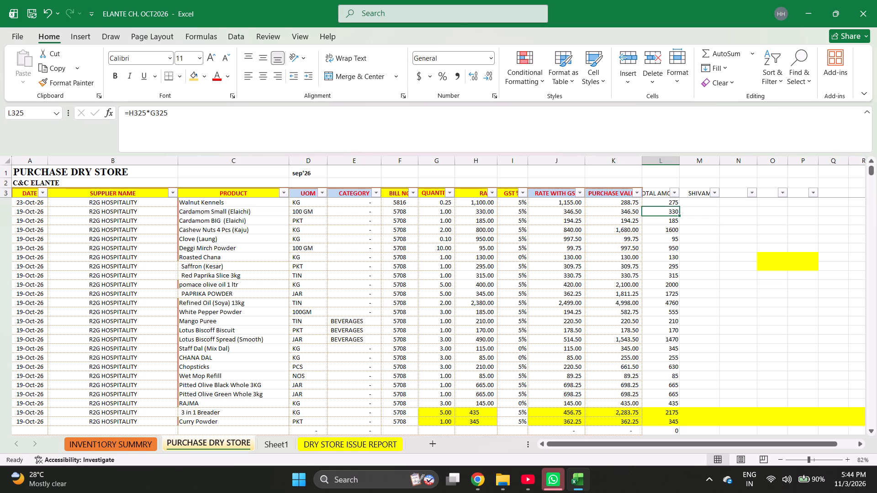
pyautogui.hotkey('shift', 'Down')
pyautogui.hotkey('shift', 'Down')
pyautogui.hotkey('shift', 'Down')
pyautogui.hotkey('shift', 'Down')
pyautogui.hotkey('shift', 'Down')
pyautogui.hotkey('shift', 'Down')
pyautogui.hotkey('shift', 'Down')
pyautogui.hotkey('shift', 'Down')
pyautogui.hotkey('shift', 'Down')
pyautogui.hotkey('shift', 'Down')
pyautogui.hotkey('shift', 'Down')
pyautogui.hotkey('shift', 'Down')
pyautogui.hotkey('shift', 'Down')
pyautogui.hotkey('shift', 'Down')
pyautogui.hotkey('shift', 'Down')
pyautogui.hotkey('shift', 'Down')
pyautogui.hotkey('shift', 'Down')
pyautogui.hotkey('shift', 'Down')
pyautogui.hotkey('shift', 'Down')
pyautogui.hotkey('shift', 'Down')
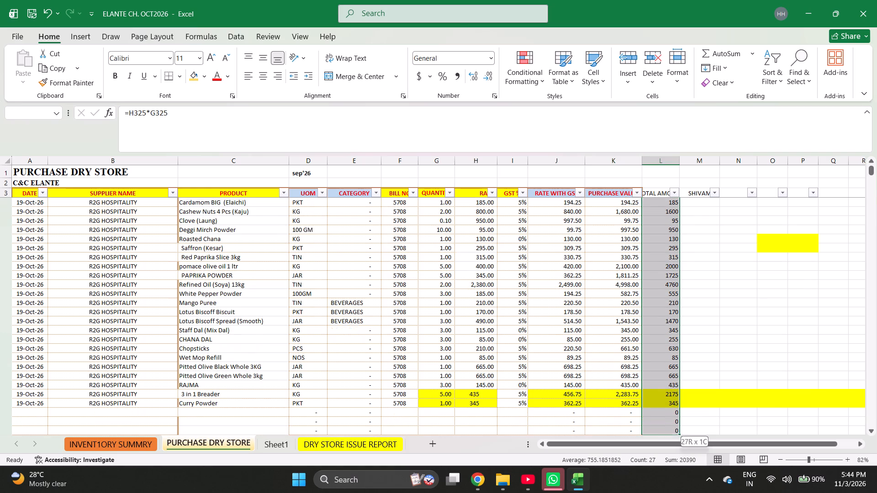
pyautogui.hotkey('shift', 'Up')
pyautogui.hotkey('shift', 'Up')
pyautogui.hotkey('shift', 'Up')
pyautogui.hotkey('shift', 'Up')
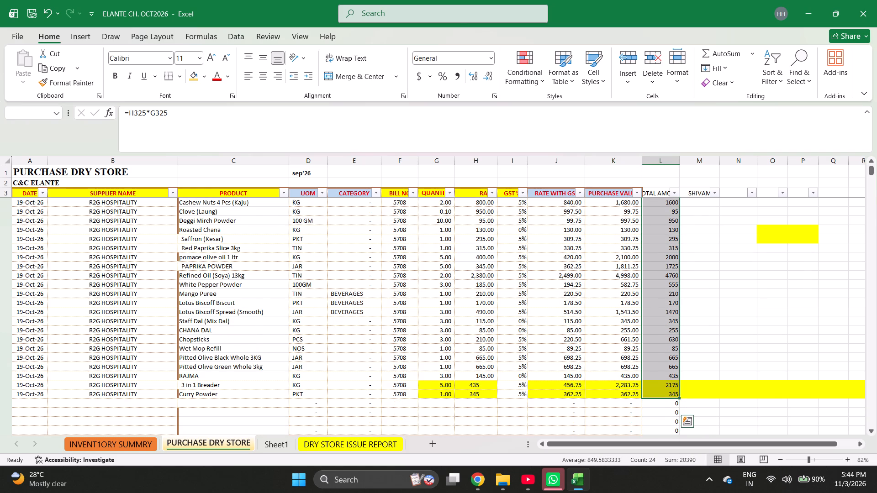
pyautogui.scroll(1, 325, 121)
pyautogui.scroll(1, 503, 234)
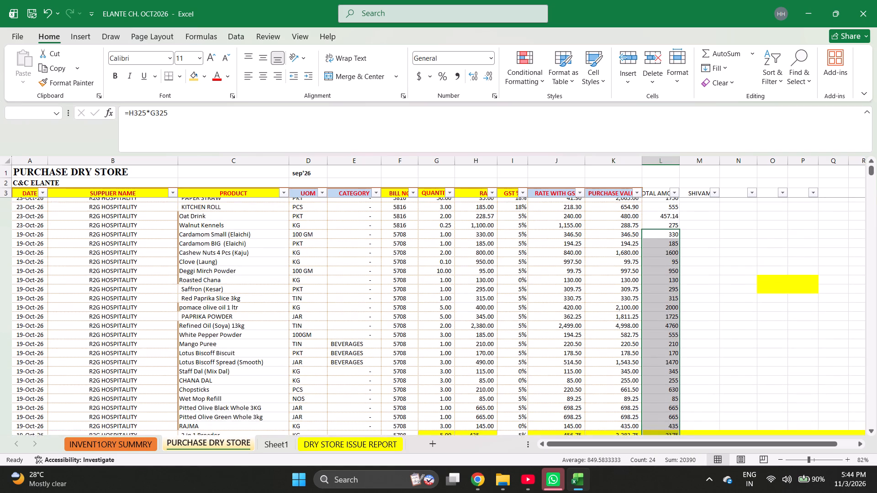